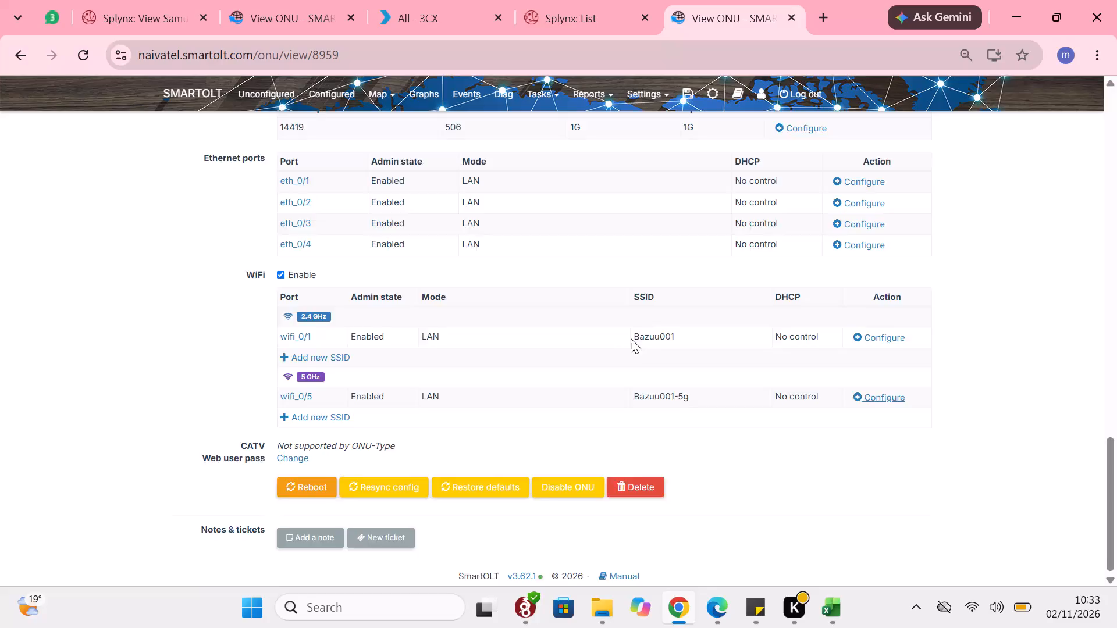
Expand the Hosts section of the ONU's TR-069 status and check for connected devices.
{"action": "scroll", "coordinate": [631, 338], "scroll_direction": "up", "scroll_amount": 5}
{"action": "scroll", "coordinate": [572, 343], "scroll_direction": "up", "scroll_amount": 5}
{"action": "scroll", "coordinate": [442, 413], "scroll_direction": "down", "scroll_amount": 4}
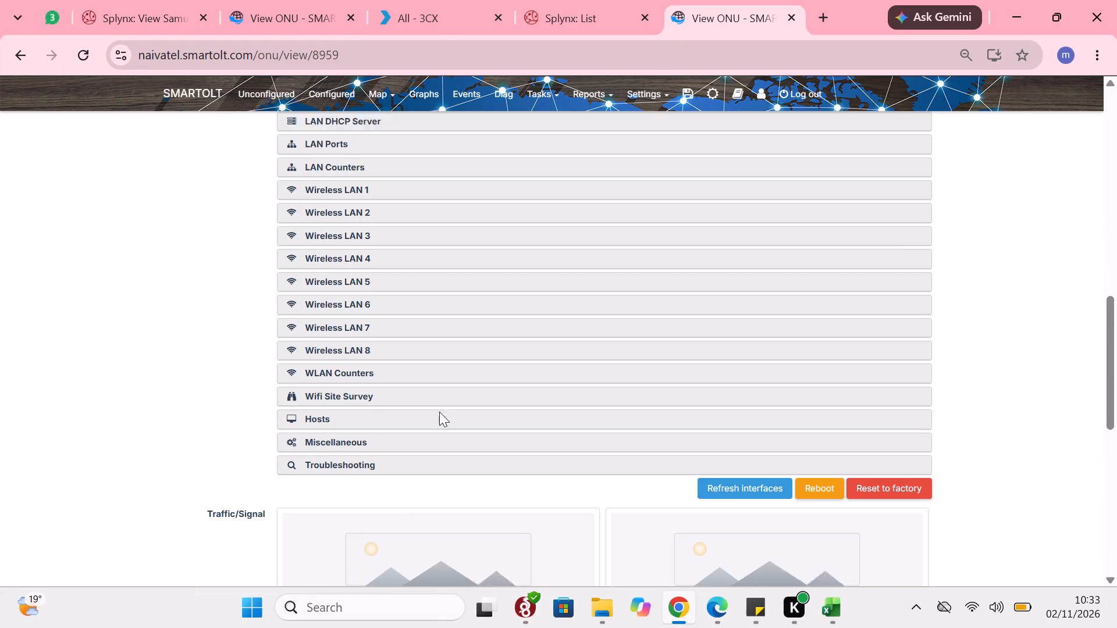
{"action": "left_click", "coordinate": [331, 400]}
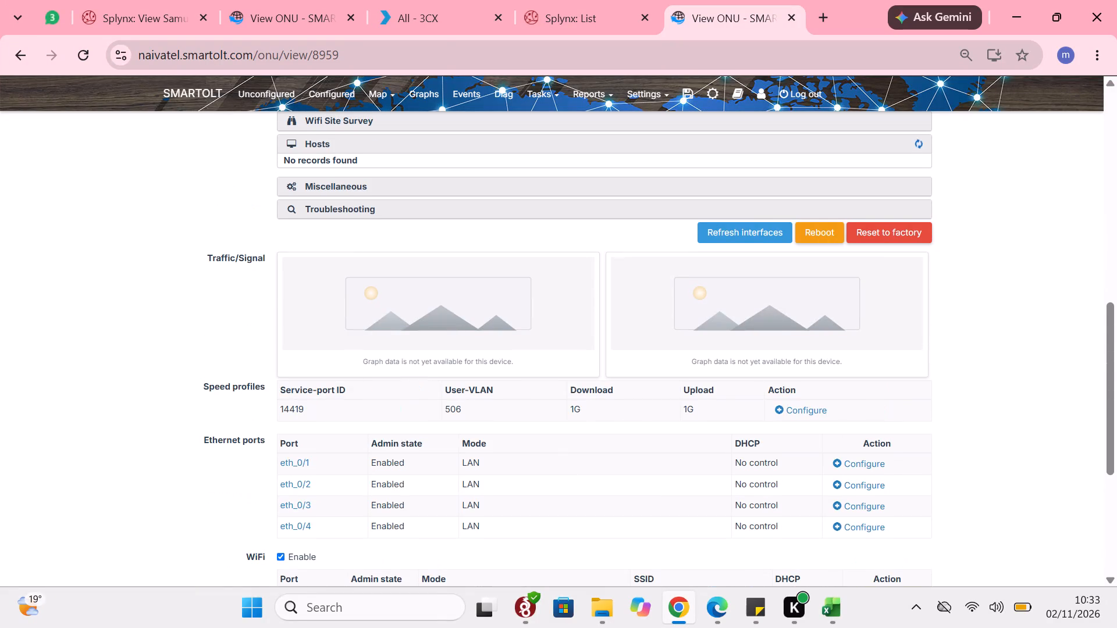
{"action": "scroll", "coordinate": [576, 406], "scroll_direction": "up", "scroll_amount": 5}
{"action": "scroll", "coordinate": [578, 406], "scroll_direction": "down", "scroll_amount": 6}
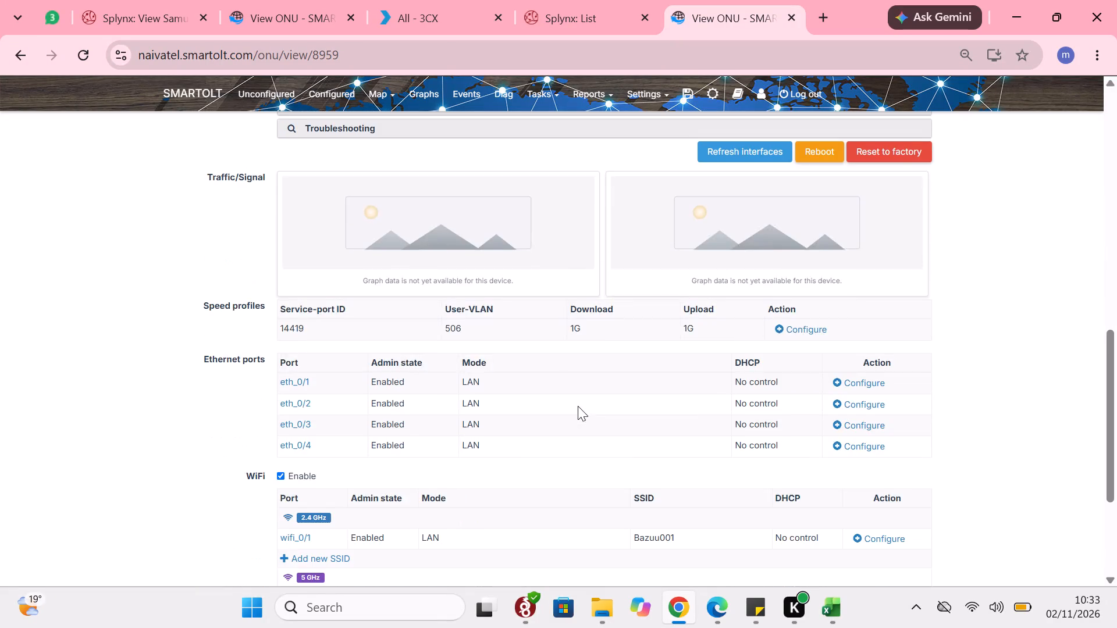
Open the Replace ONU by SN form from the ONU's serial number.
{"action": "scroll", "coordinate": [578, 406], "scroll_direction": "up", "scroll_amount": 11}
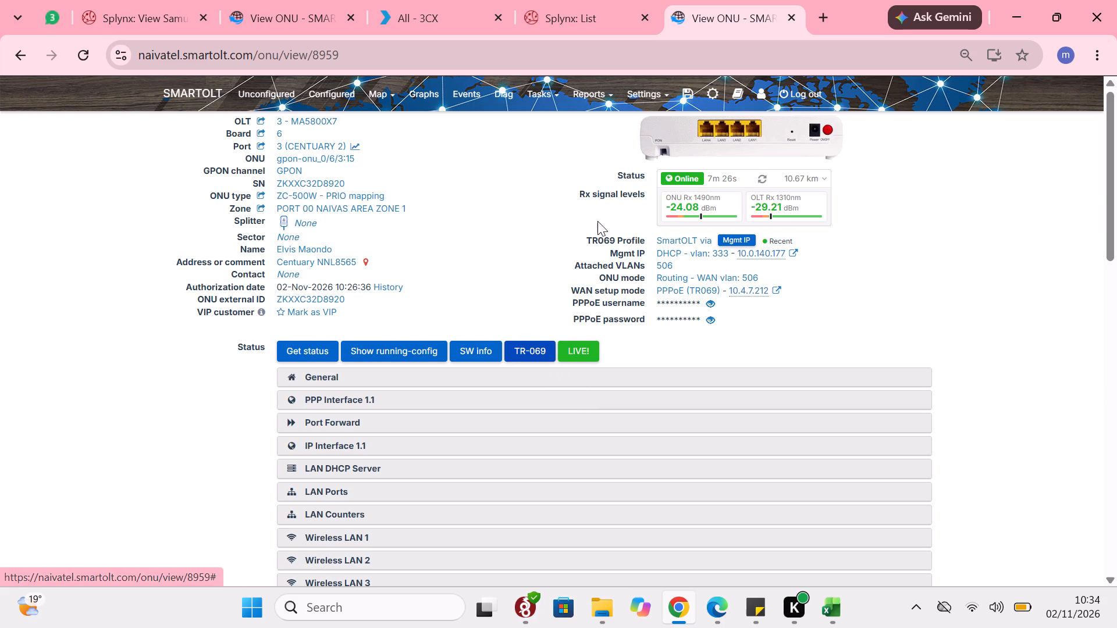
{"action": "left_click", "coordinate": [309, 187]}
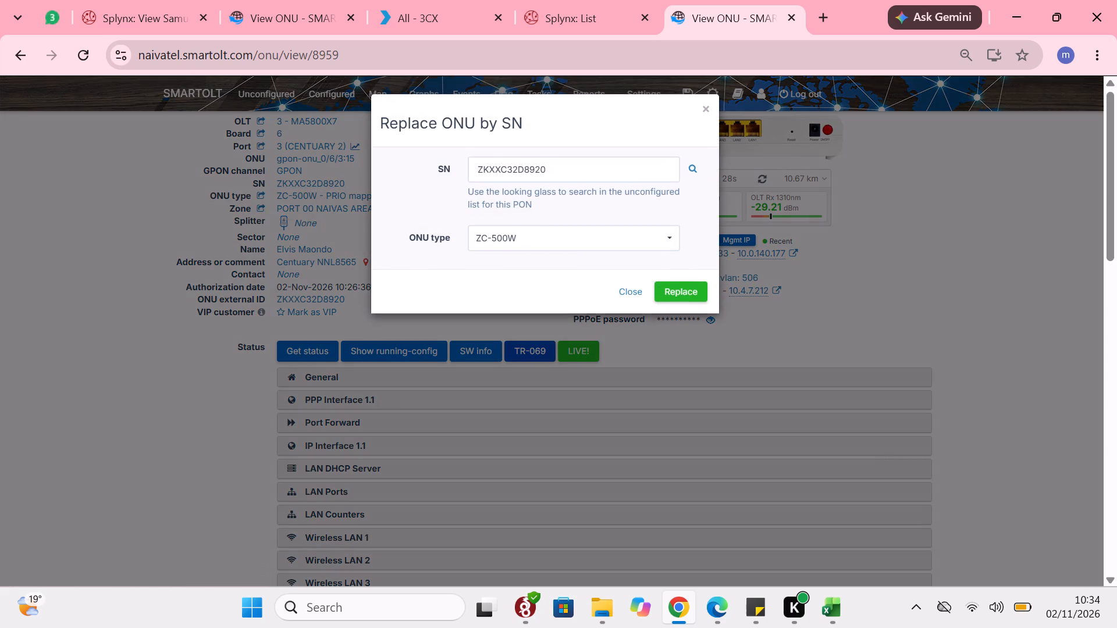
Copy the ONU serial number from the Replace ONU by SN dialog and close the dialog without replacing the unit.
{"action": "triple_click", "coordinate": [528, 170]}
{"action": "right_click", "coordinate": [528, 170]}
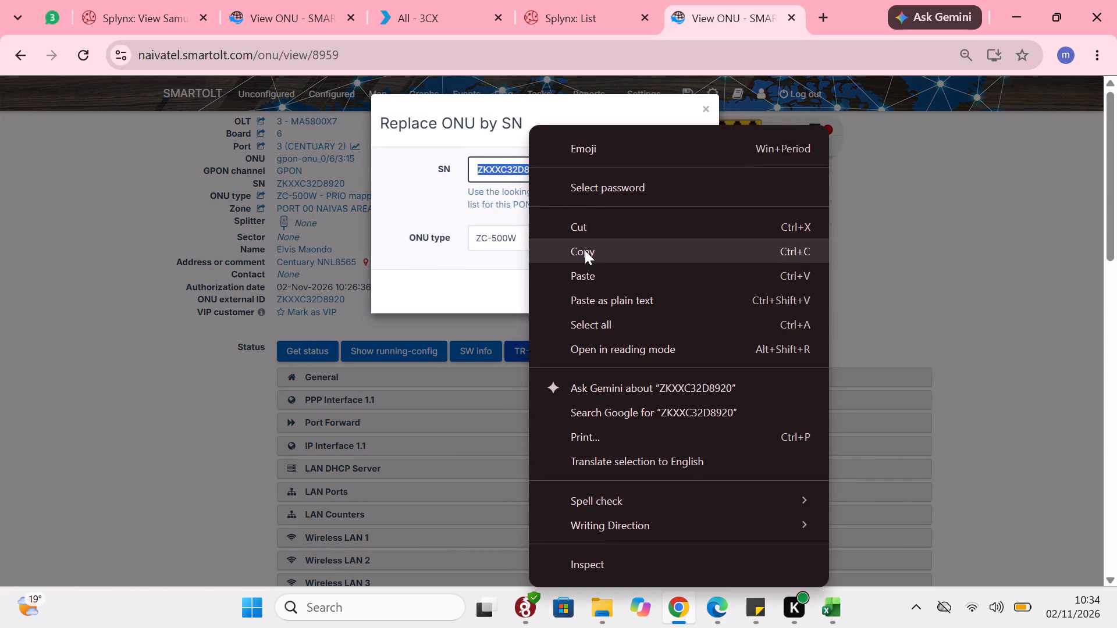
{"action": "left_click", "coordinate": [585, 252]}
{"action": "left_click", "coordinate": [618, 295]}
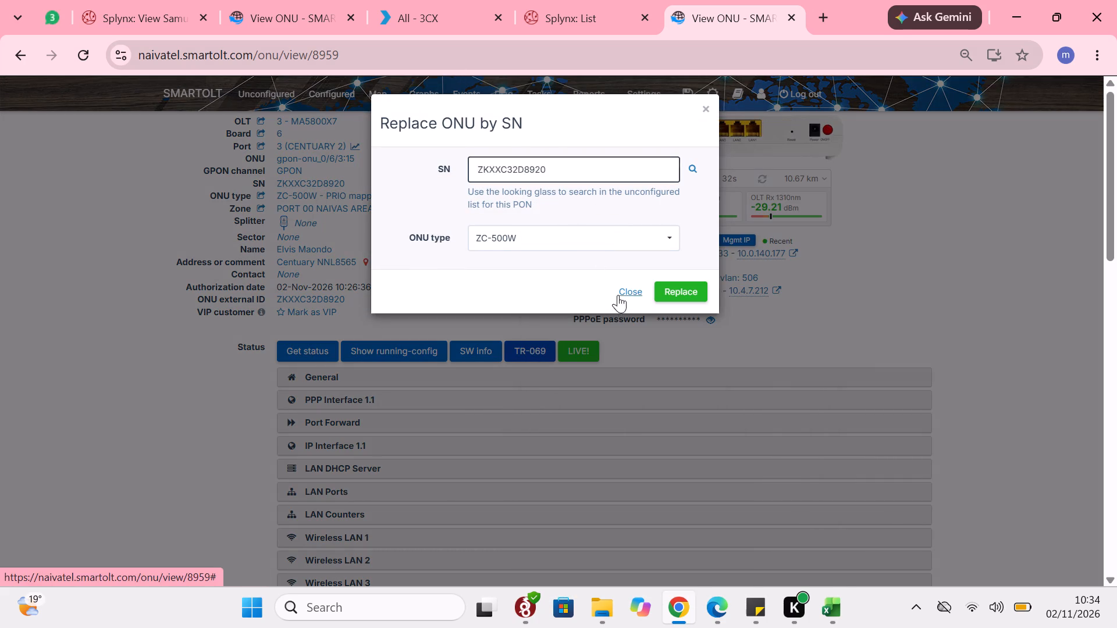
{"action": "scroll", "coordinate": [585, 312], "scroll_direction": "up", "scroll_amount": 2}
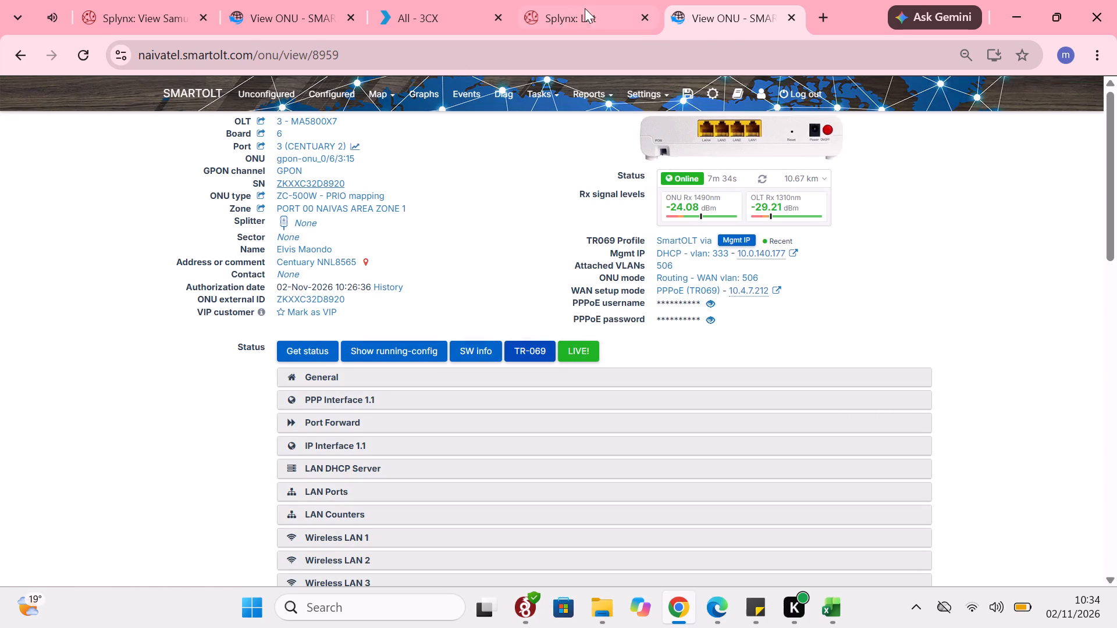
Switch to Splynx, go back from the ticket list to the customer's profile, set its Location to CENTURY 2 and save.
{"action": "left_click", "coordinate": [564, 0]}
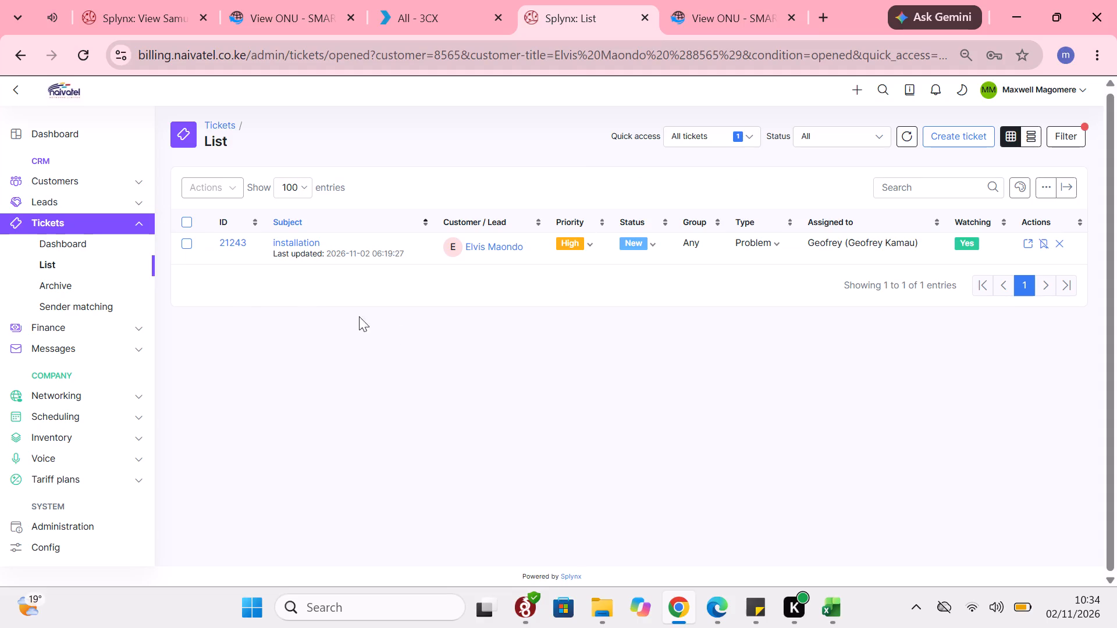
{"action": "left_click", "coordinate": [17, 59]}
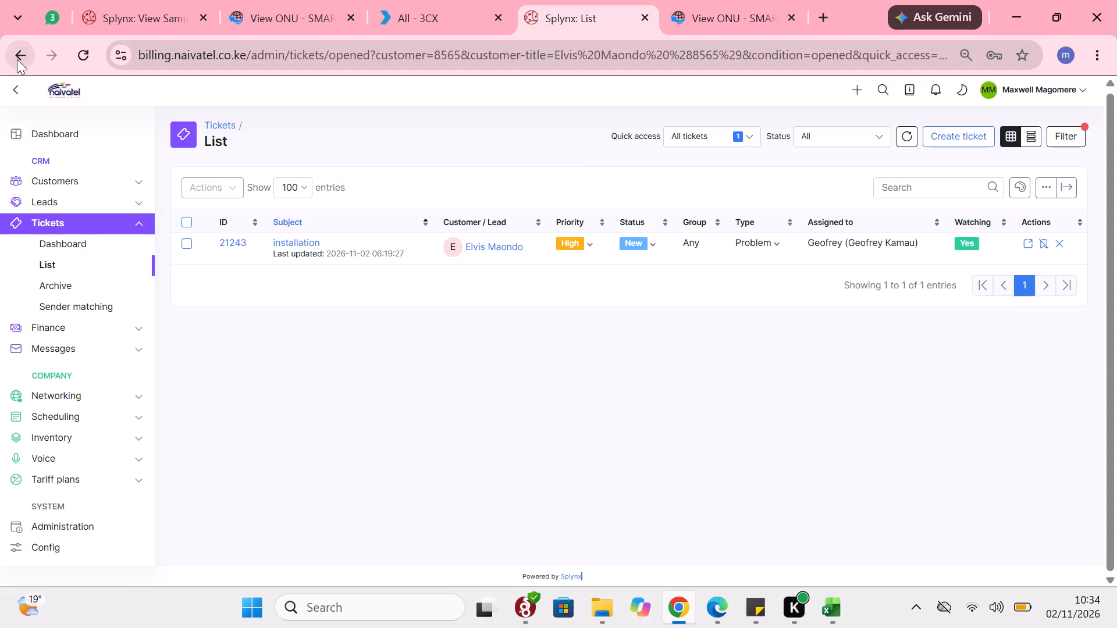
{"action": "left_click", "coordinate": [19, 59]}
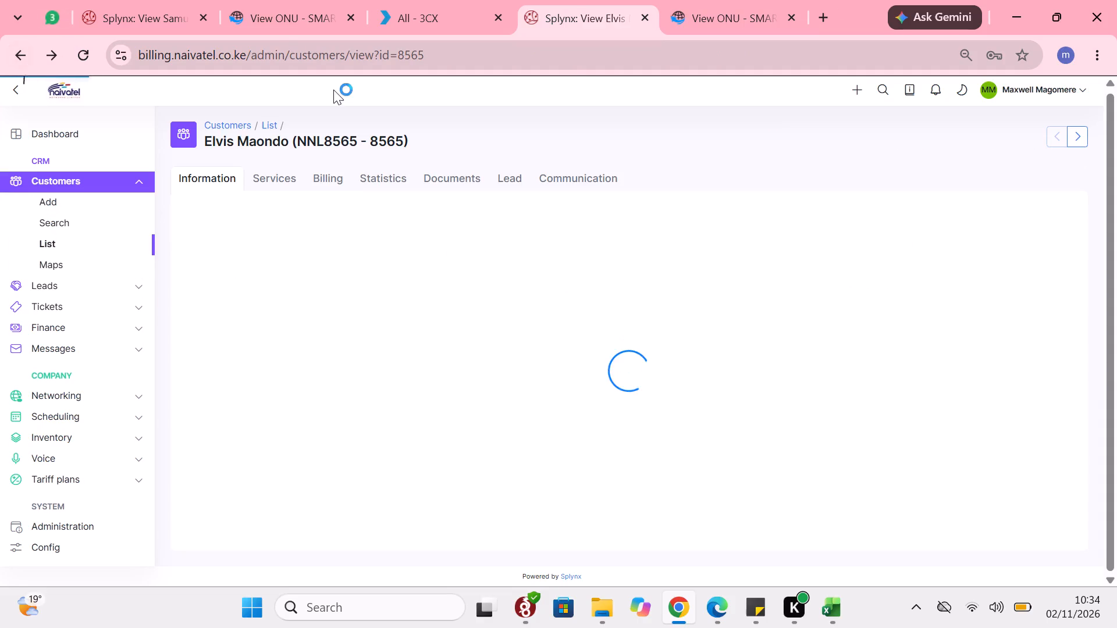
{"action": "left_click", "coordinate": [710, 611]}
{"action": "left_click", "coordinate": [770, 338]}
{"action": "left_click", "coordinate": [304, 261]}
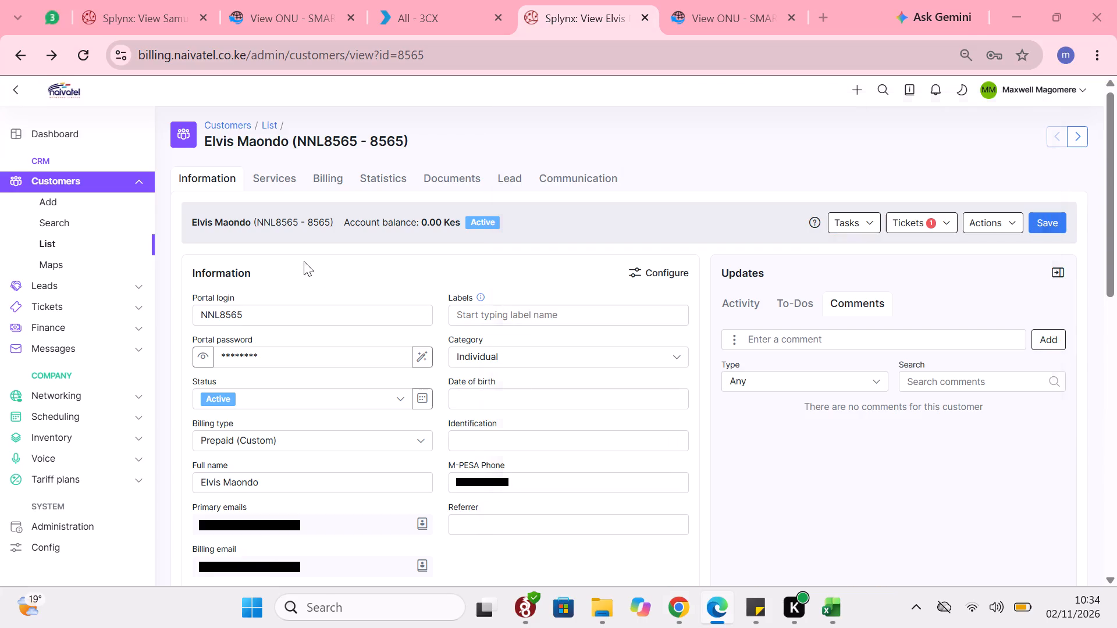
{"action": "scroll", "coordinate": [483, 347], "scroll_direction": "down", "scroll_amount": 4}
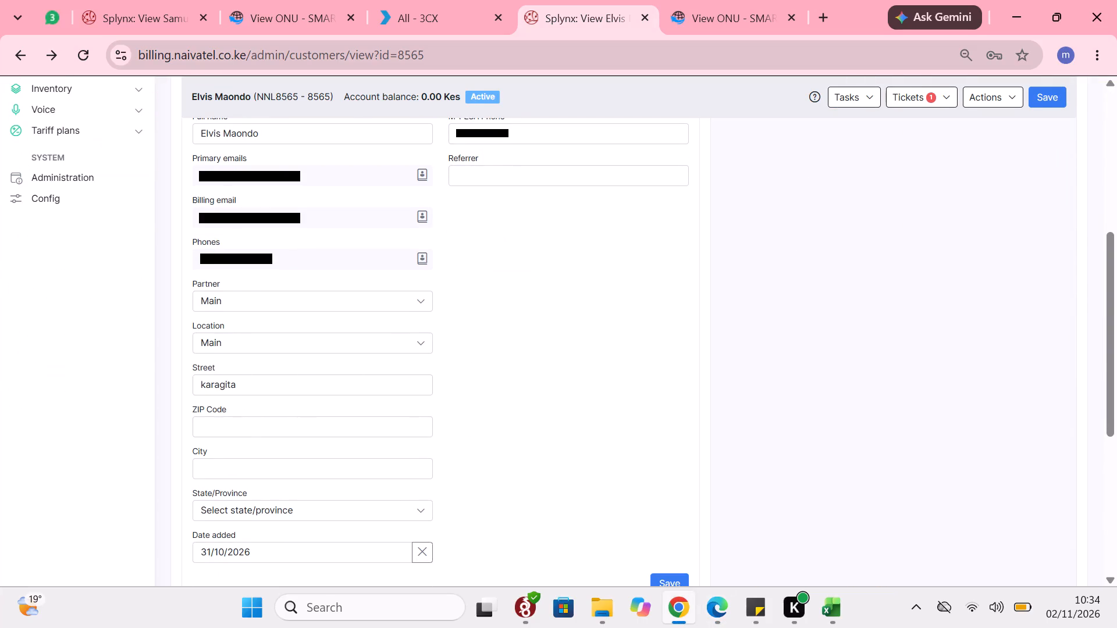
{"action": "left_click", "coordinate": [232, 341]}
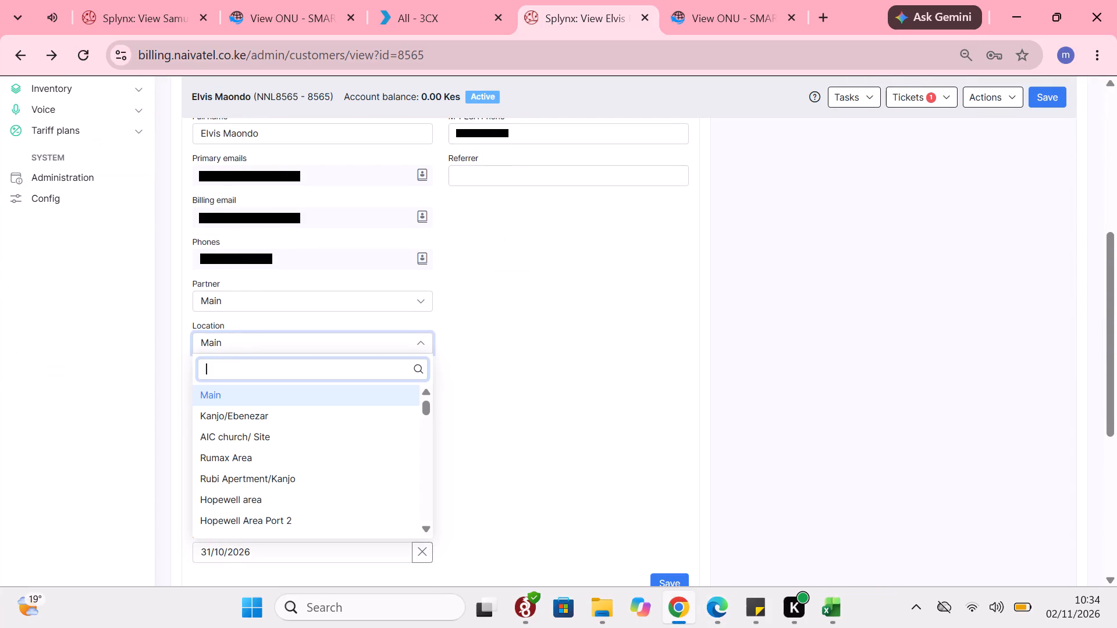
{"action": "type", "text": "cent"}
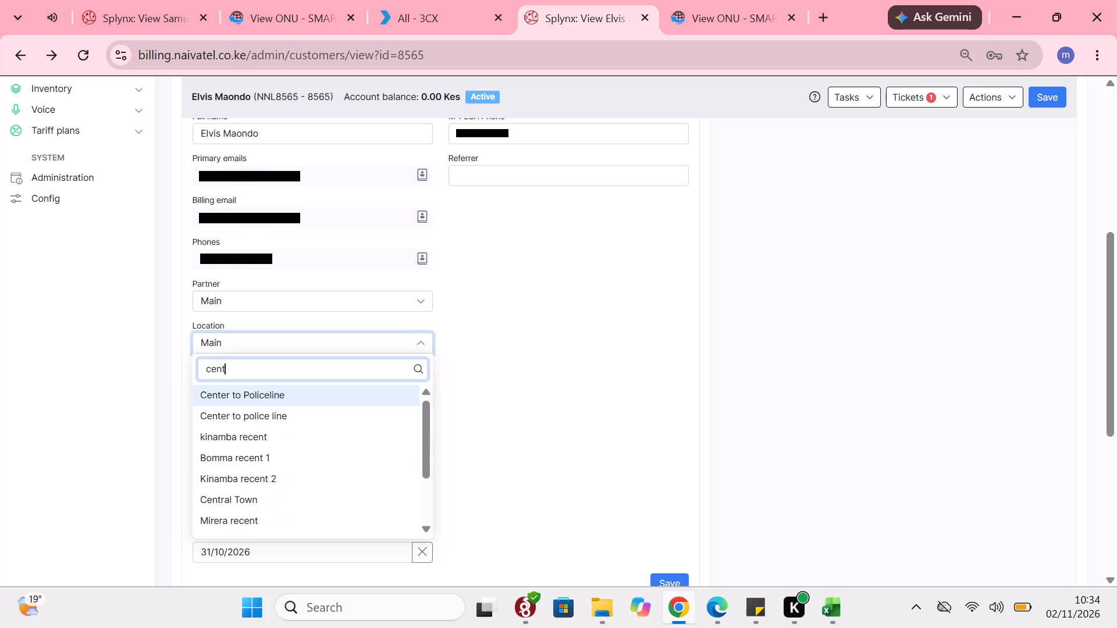
{"action": "scroll", "coordinate": [305, 474], "scroll_direction": "down", "scroll_amount": 4}
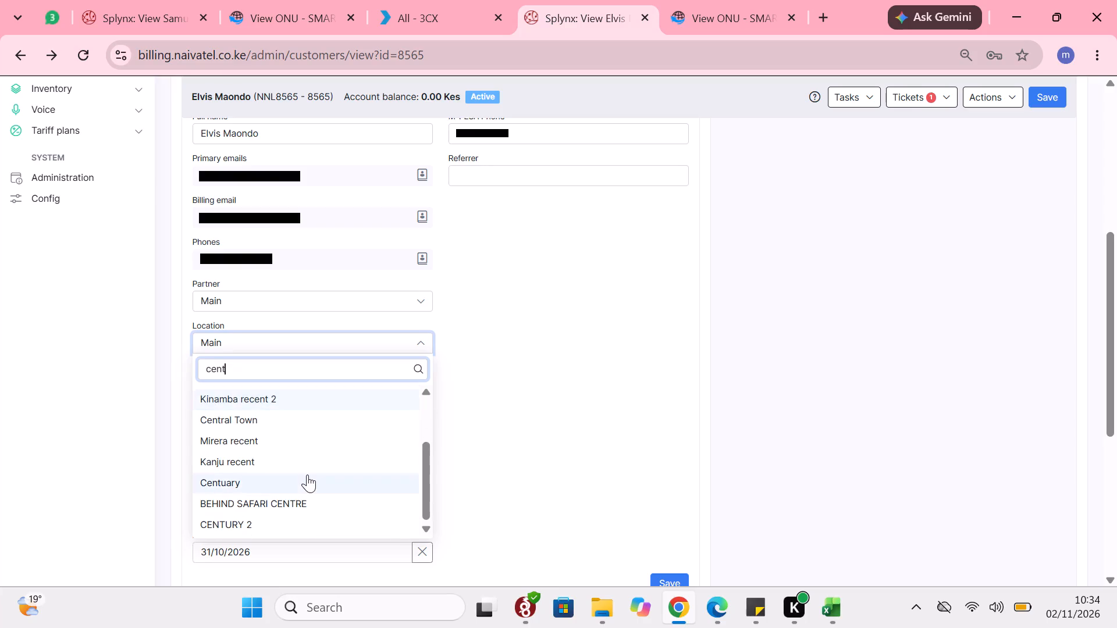
{"action": "left_click", "coordinate": [257, 523]}
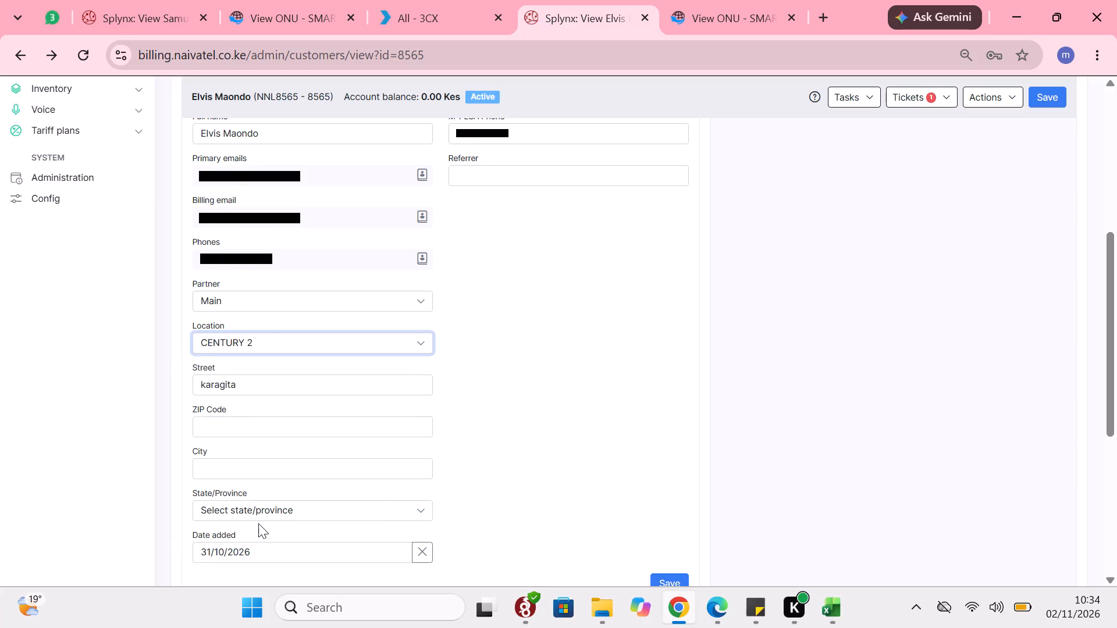
{"action": "scroll", "coordinate": [644, 510], "scroll_direction": "down", "scroll_amount": 3}
{"action": "left_click", "coordinate": [674, 323]}
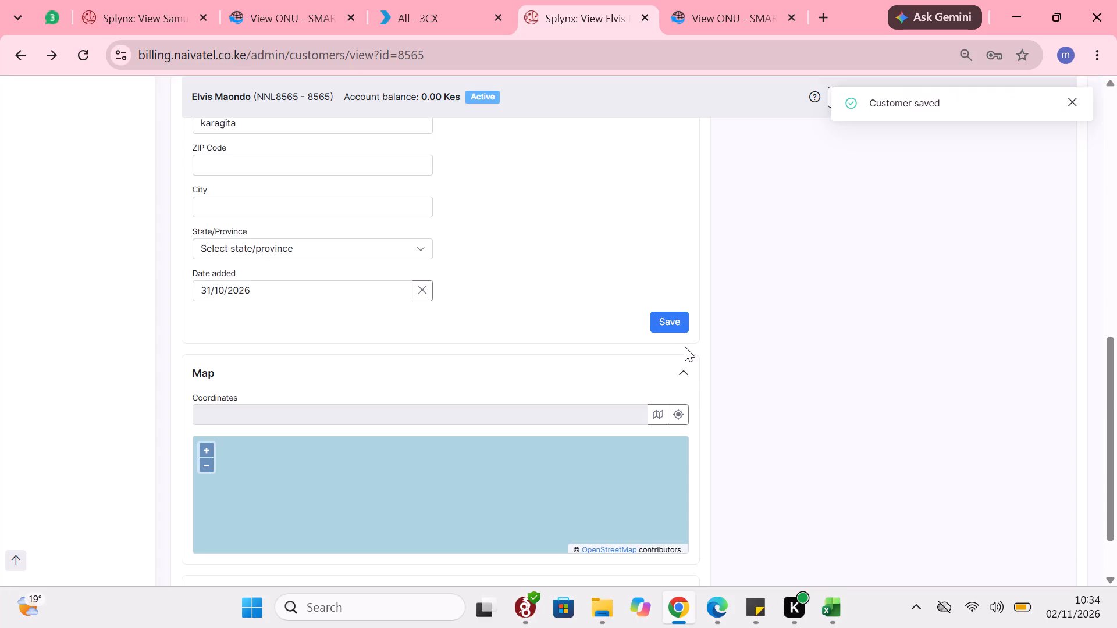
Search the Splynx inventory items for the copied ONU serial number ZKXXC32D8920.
{"action": "scroll", "coordinate": [907, 377], "scroll_direction": "up", "scroll_amount": 5}
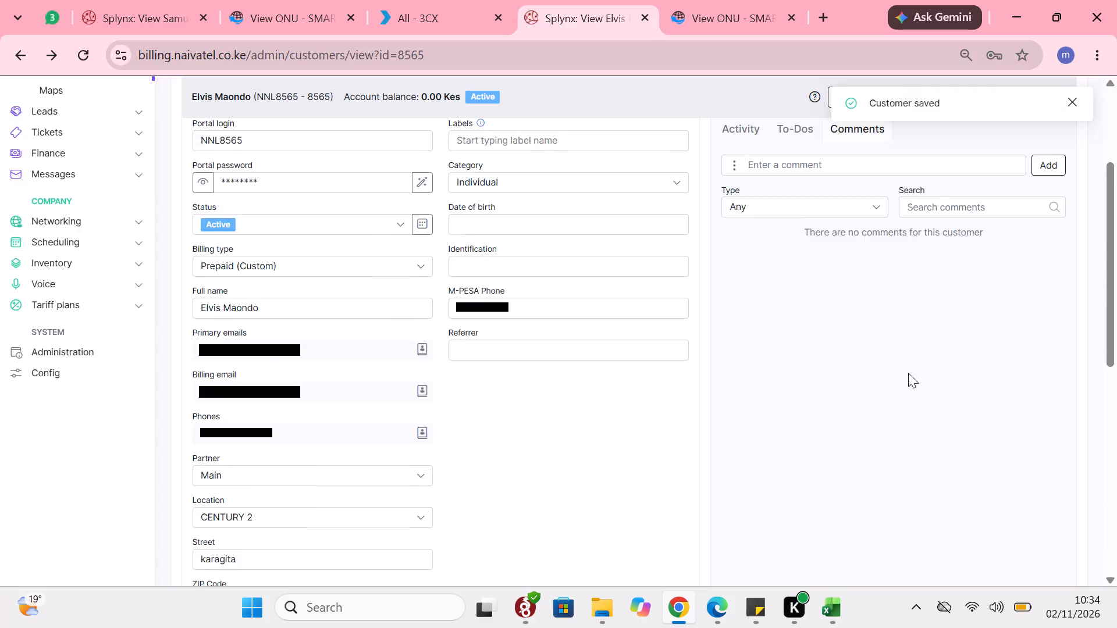
{"action": "scroll", "coordinate": [908, 373], "scroll_direction": "up", "scroll_amount": 3}
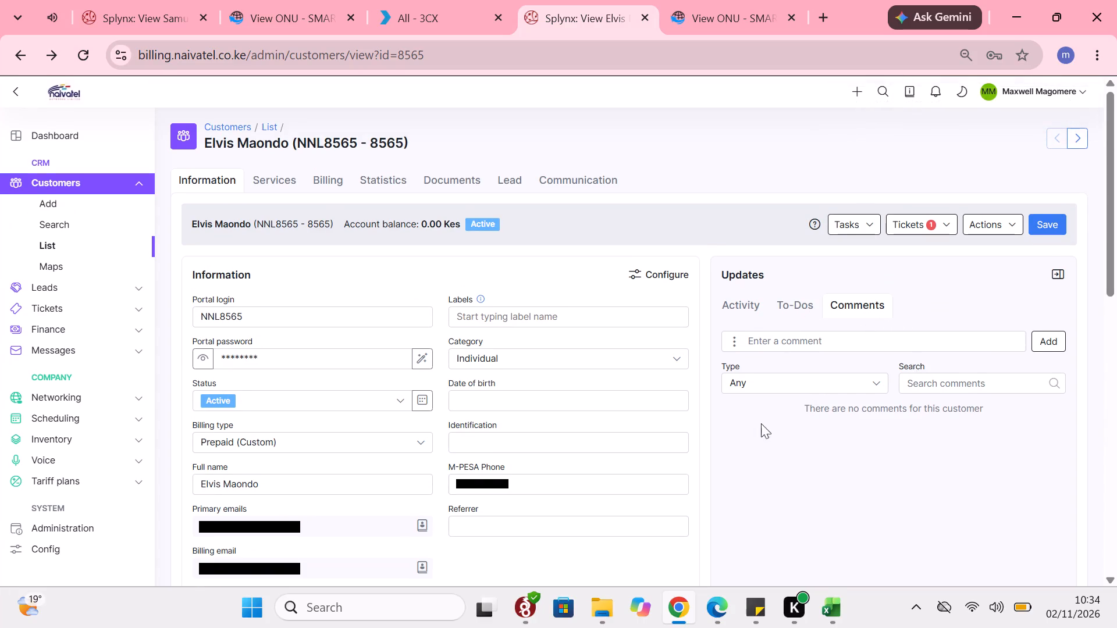
{"action": "scroll", "coordinate": [219, 428], "scroll_direction": "down", "scroll_amount": 5}
{"action": "scroll", "coordinate": [216, 362], "scroll_direction": "up", "scroll_amount": 7}
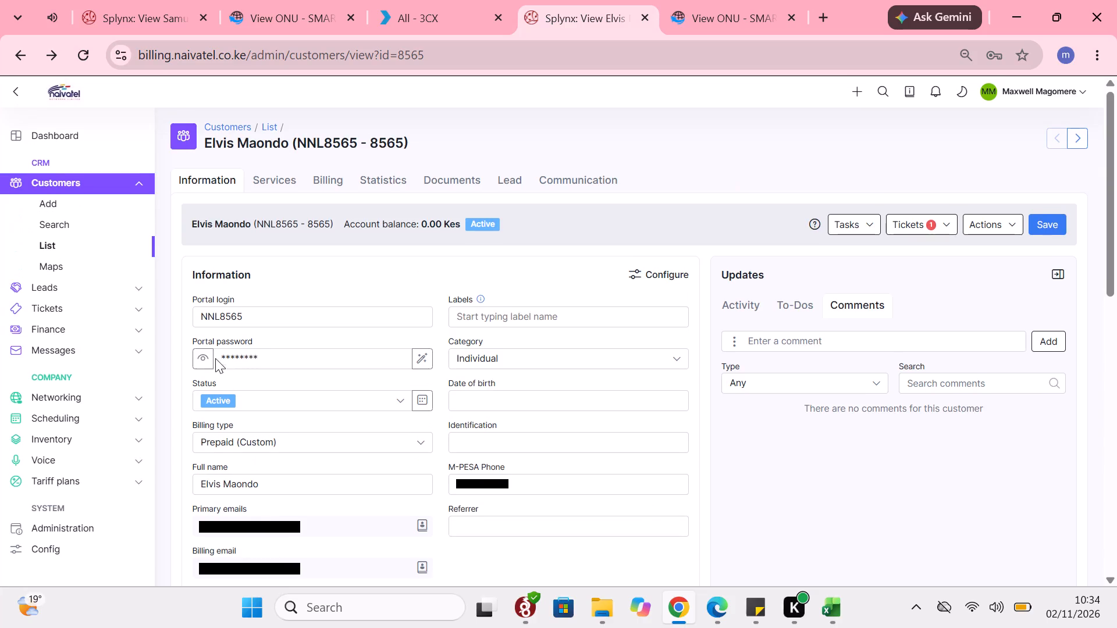
{"action": "scroll", "coordinate": [215, 358], "scroll_direction": "up", "scroll_amount": 2}
{"action": "left_click", "coordinate": [51, 434]}
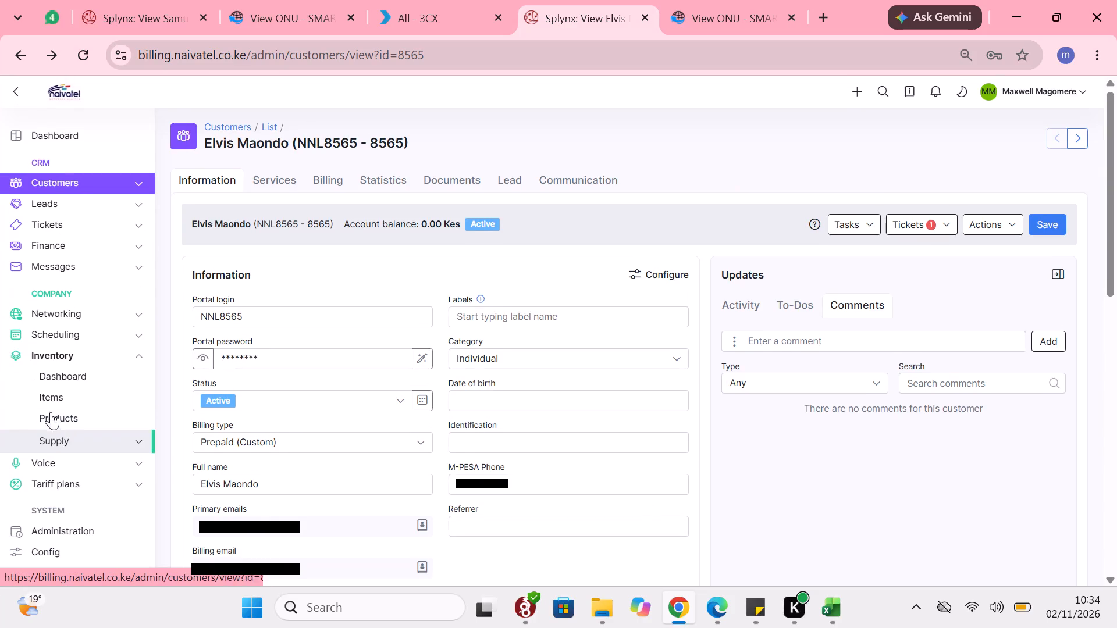
{"action": "left_click", "coordinate": [47, 404]}
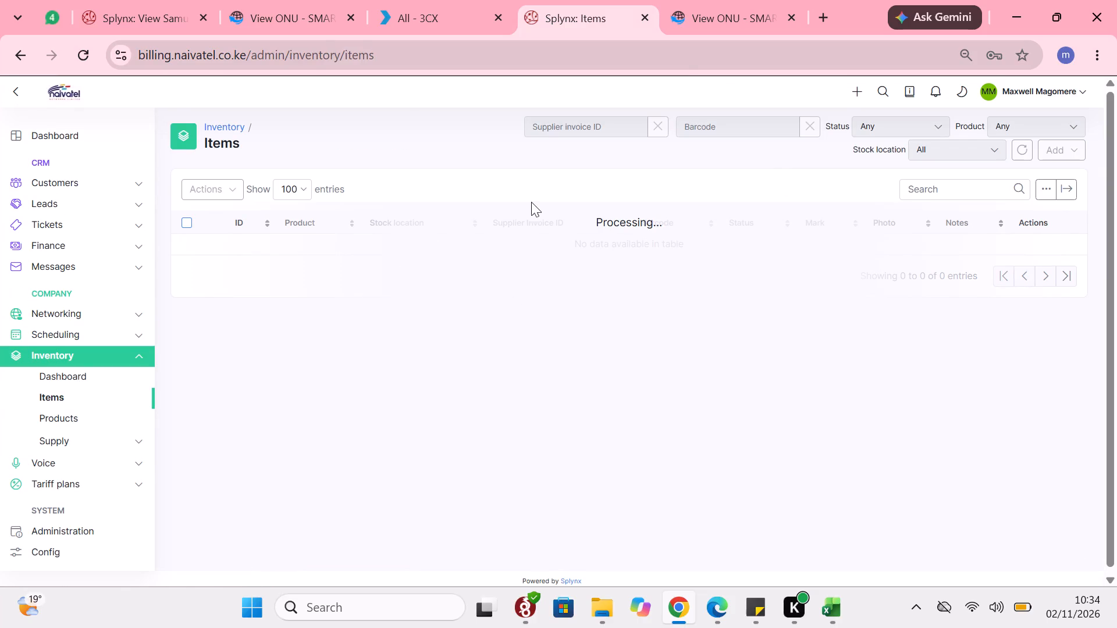
{"action": "right_click", "coordinate": [972, 187]}
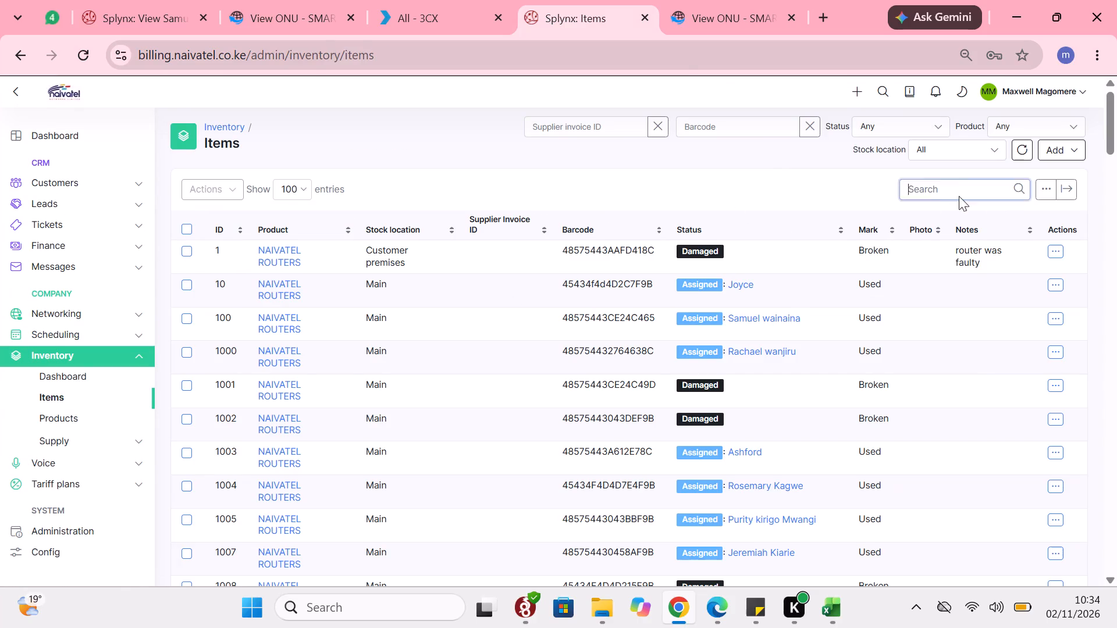
{"action": "left_click", "coordinate": [801, 392]}
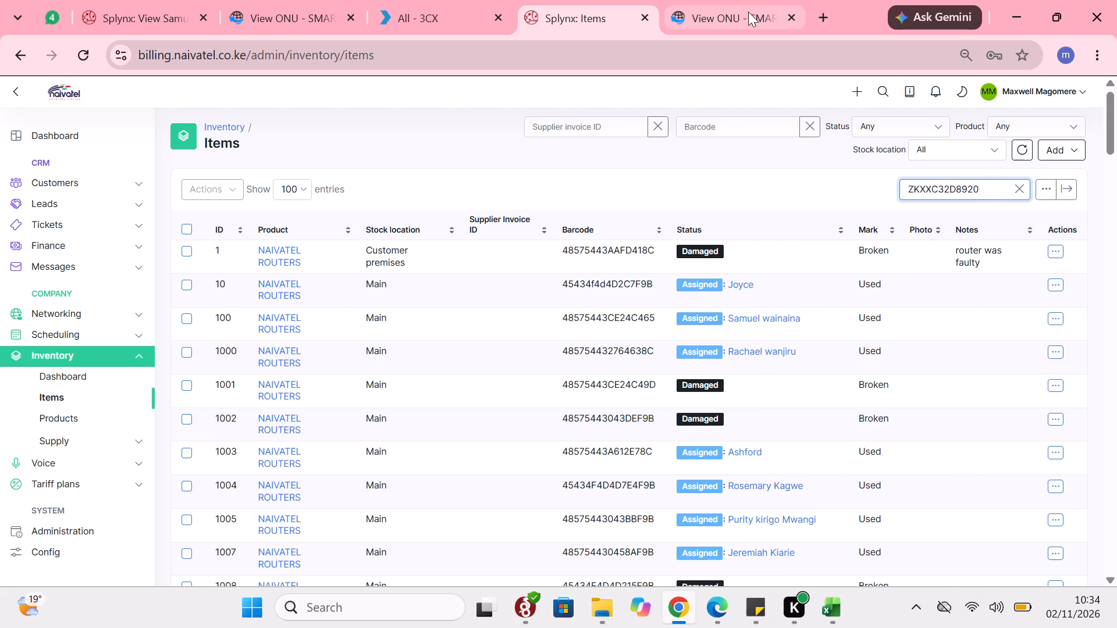
{"action": "left_click", "coordinate": [748, 12]}
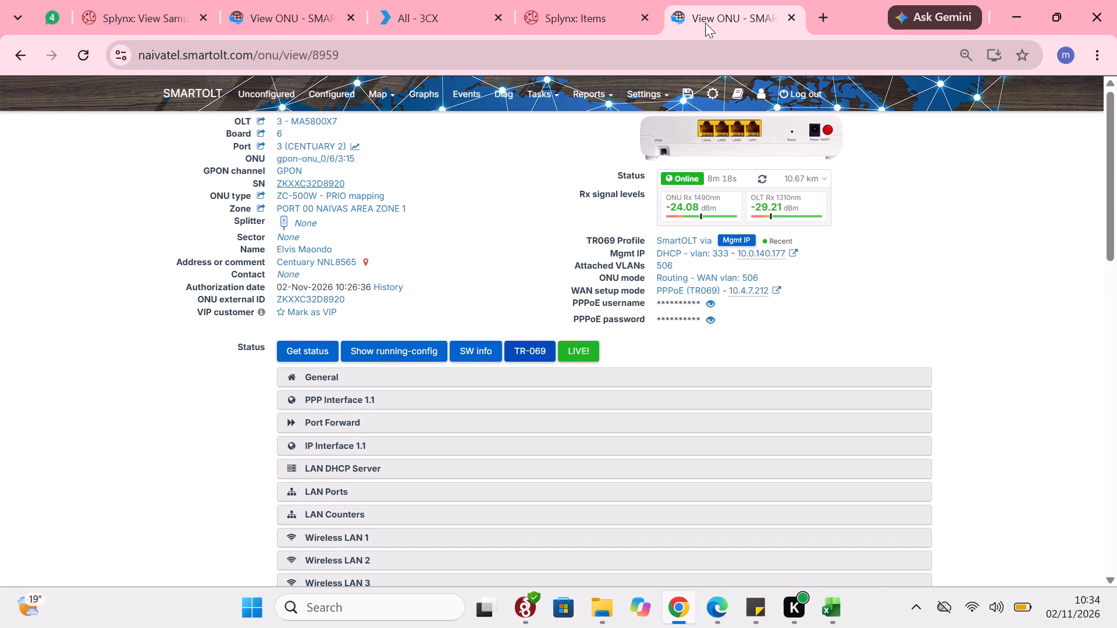
{"action": "left_click", "coordinate": [580, 26]}
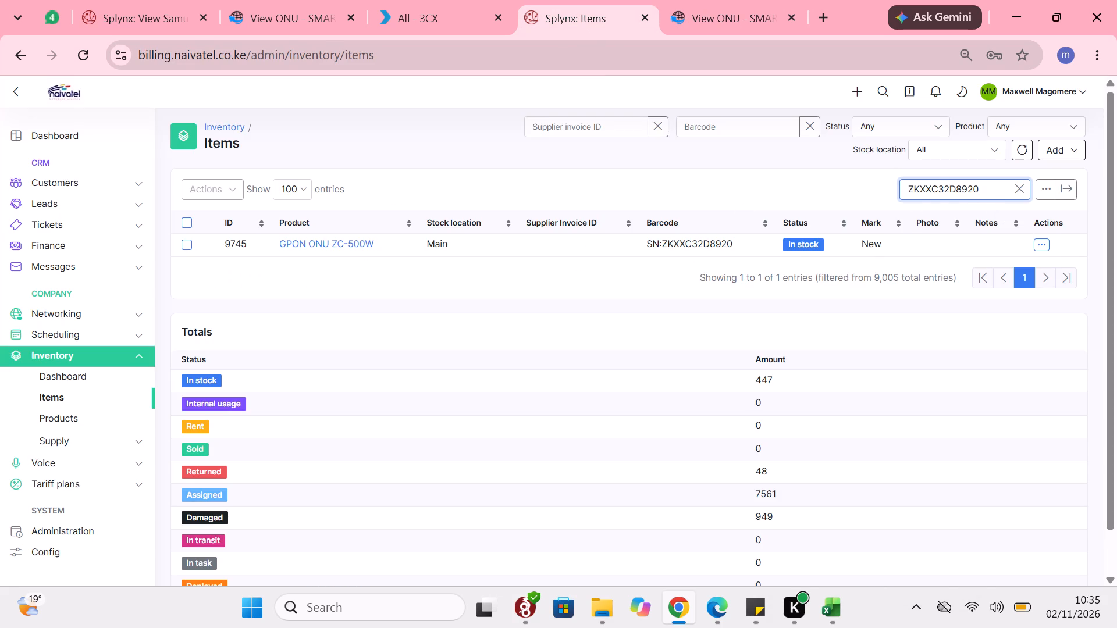
Assign the matching GPON ONU ZC-500W to the same customer with stock location Customer premises, save, and reload the items page.
{"action": "left_click", "coordinate": [1043, 244]}
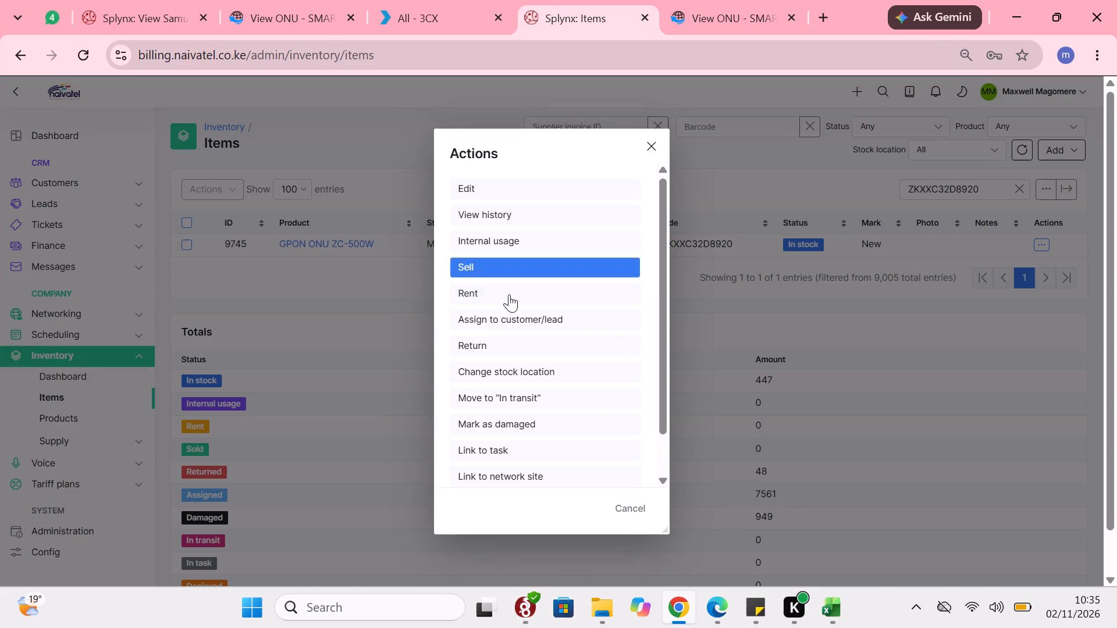
{"action": "left_click", "coordinate": [509, 315]}
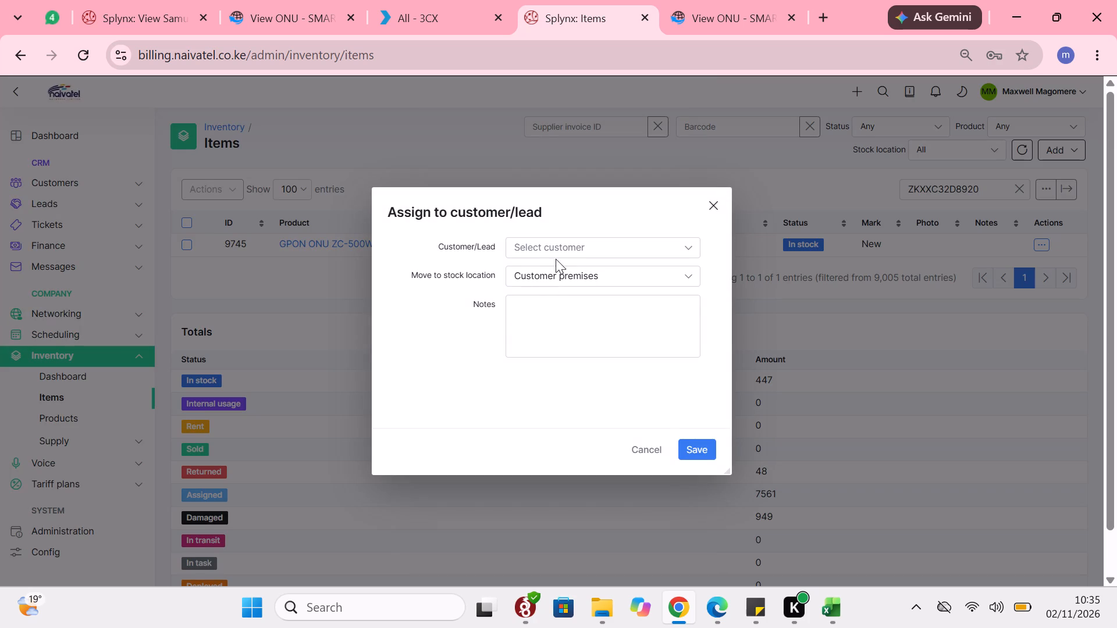
{"action": "left_click", "coordinate": [563, 242]}
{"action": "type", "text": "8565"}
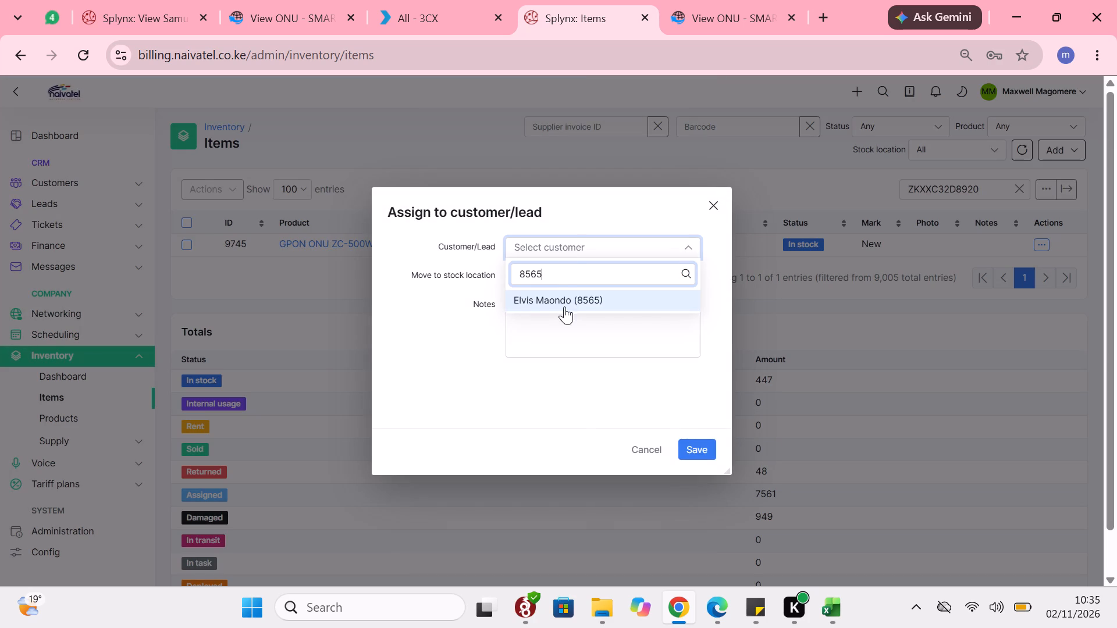
{"action": "left_click", "coordinate": [565, 306]}
{"action": "left_click", "coordinate": [706, 454]}
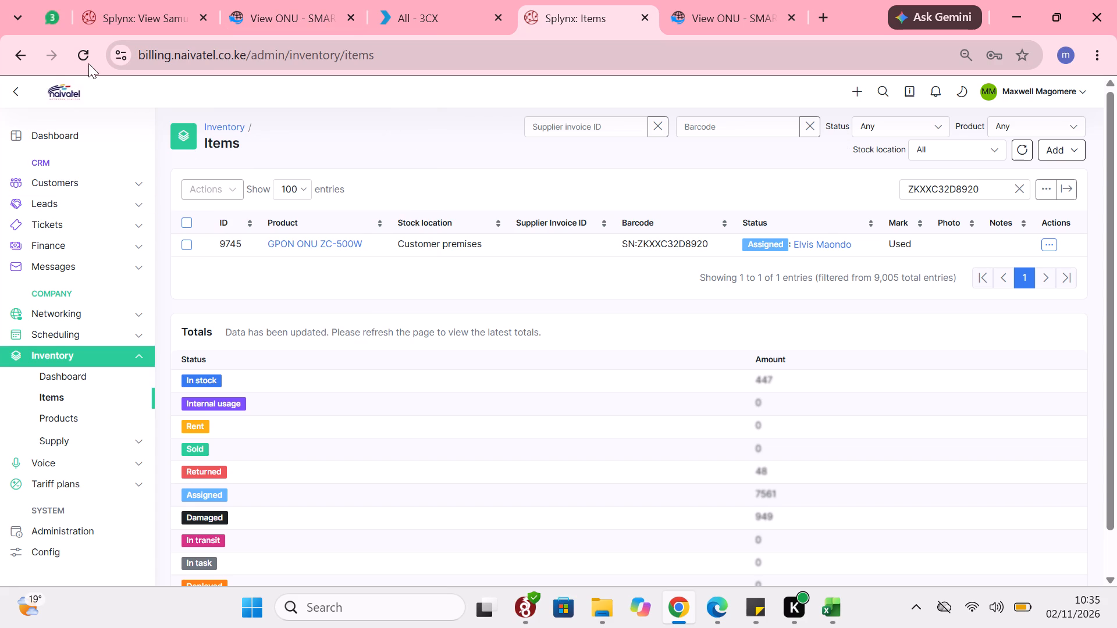
{"action": "left_click", "coordinate": [79, 49]}
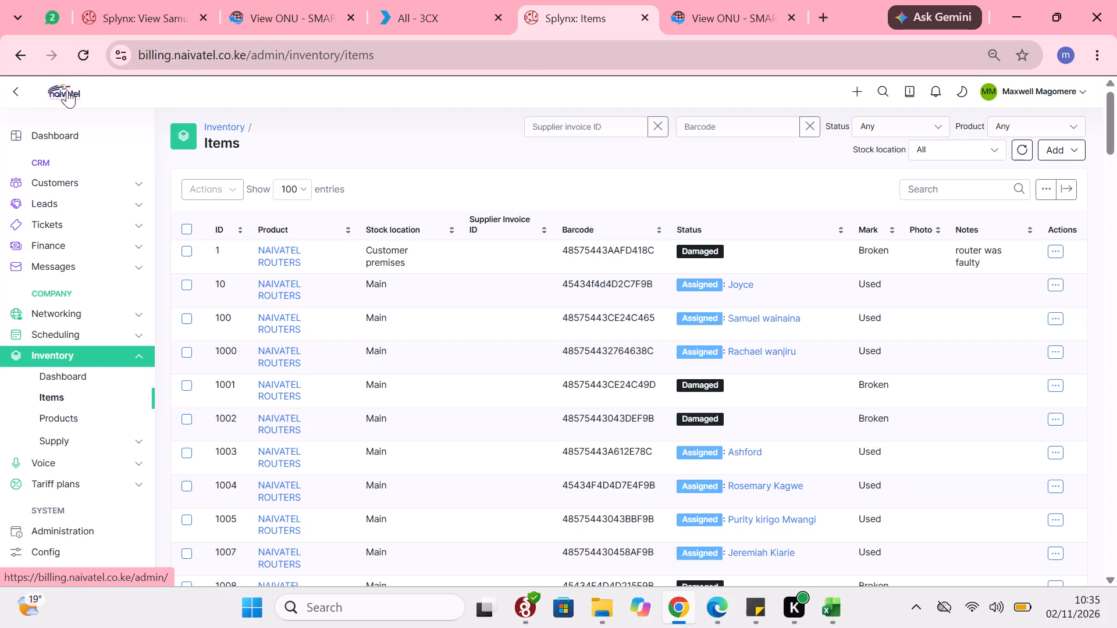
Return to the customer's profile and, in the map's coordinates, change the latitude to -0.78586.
{"action": "left_click", "coordinate": [10, 53]}
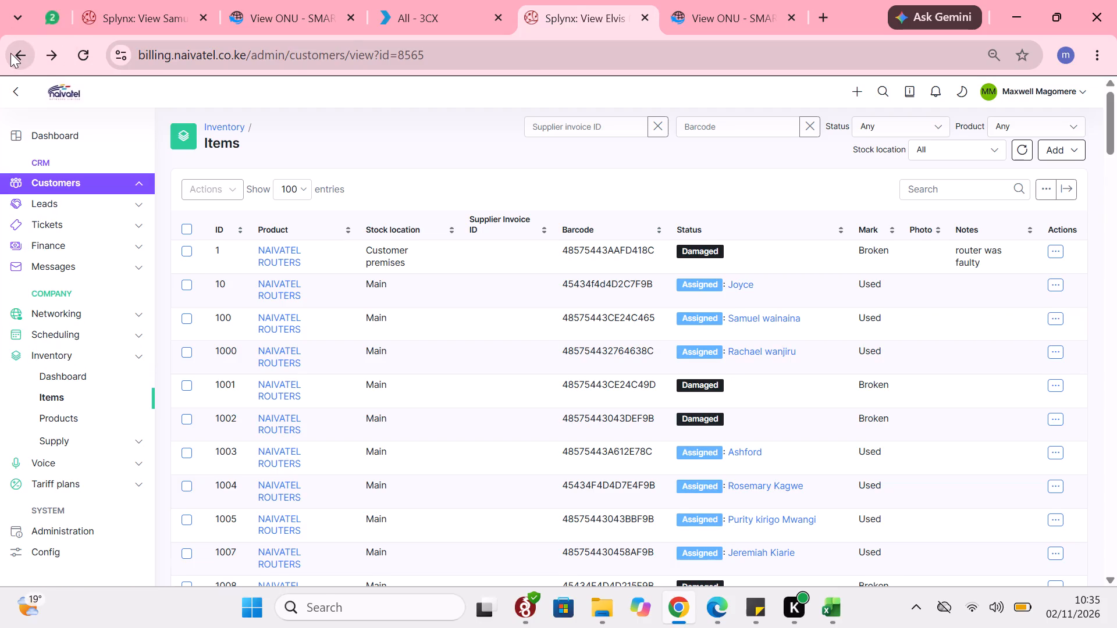
{"action": "scroll", "coordinate": [490, 284], "scroll_direction": "down", "scroll_amount": 10}
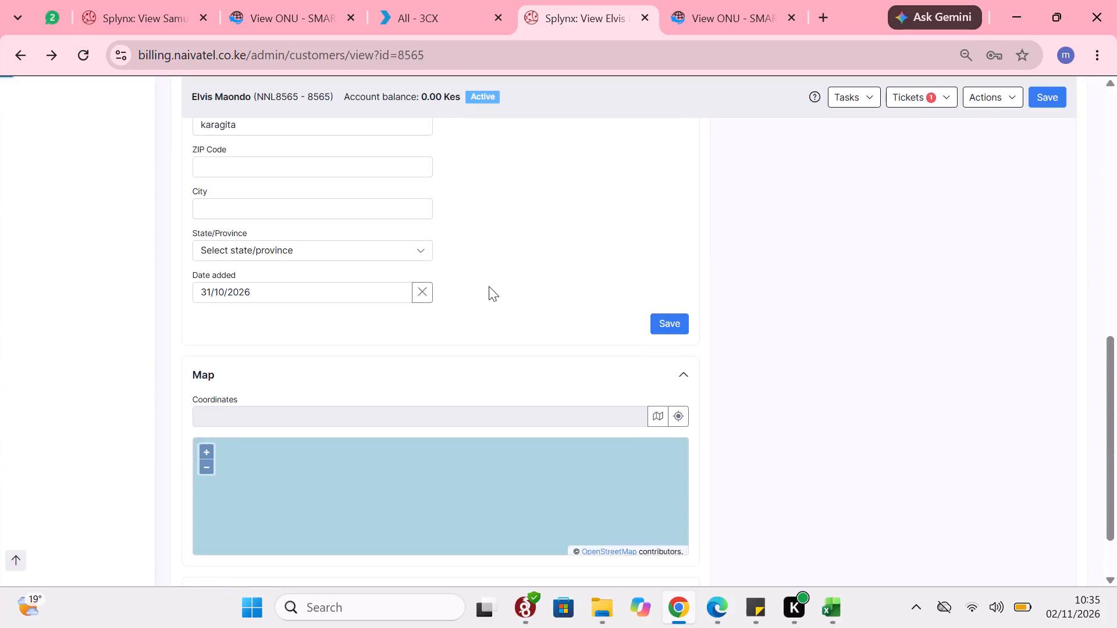
{"action": "scroll", "coordinate": [489, 286], "scroll_direction": "down", "scroll_amount": 3}
{"action": "left_click", "coordinate": [660, 342]}
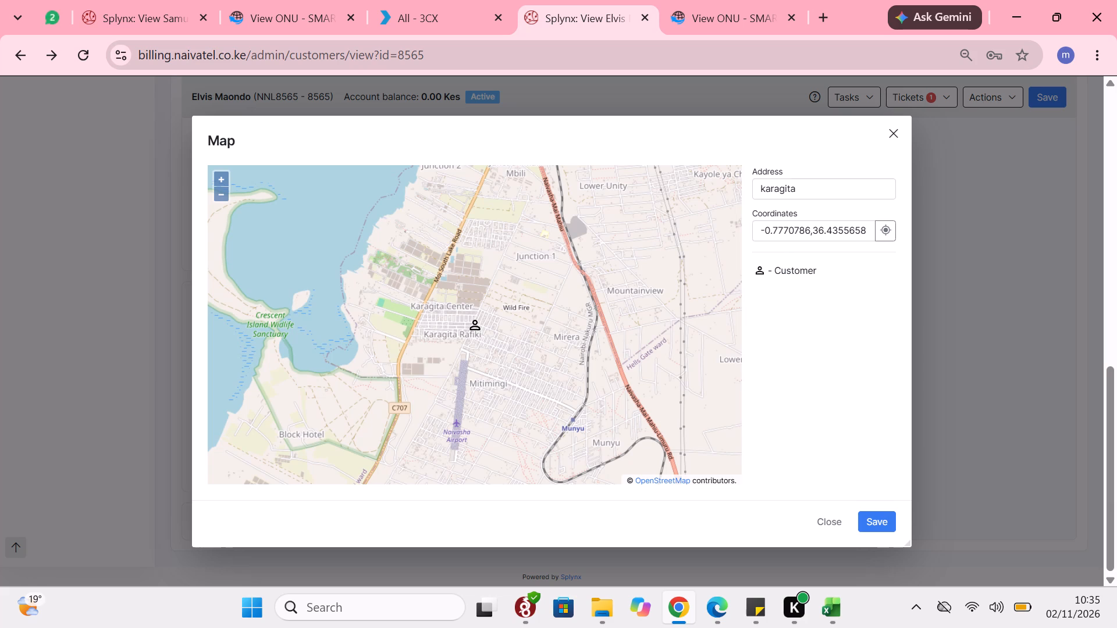
{"action": "left_click_drag", "start_coordinate": [778, 227], "coordinate": [816, 229]}
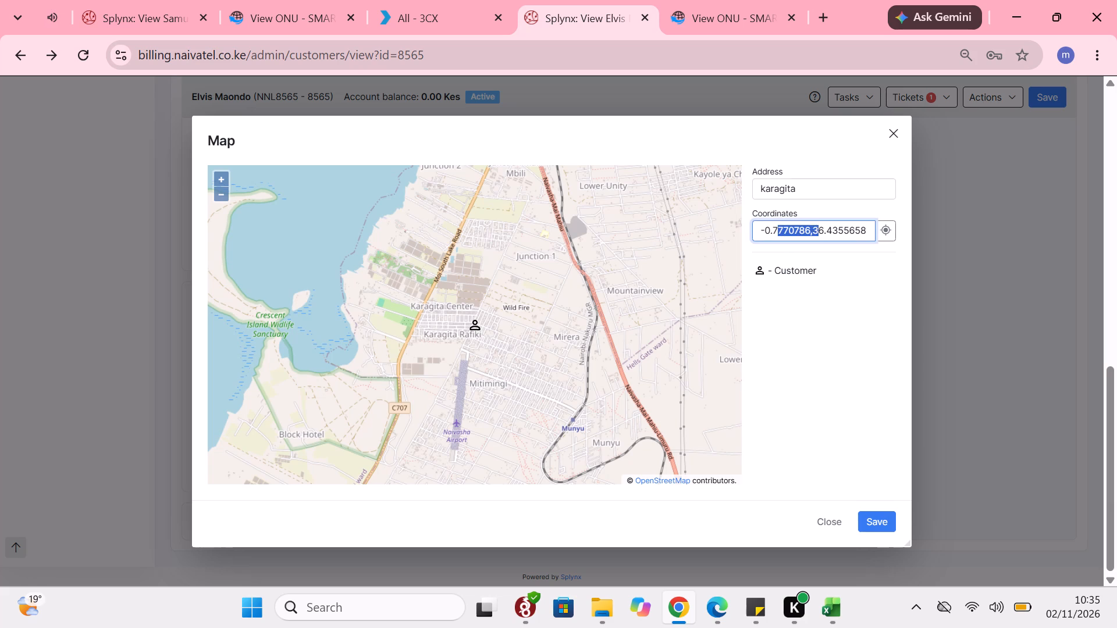
{"action": "left_click_drag", "start_coordinate": [816, 229], "coordinate": [809, 229]}
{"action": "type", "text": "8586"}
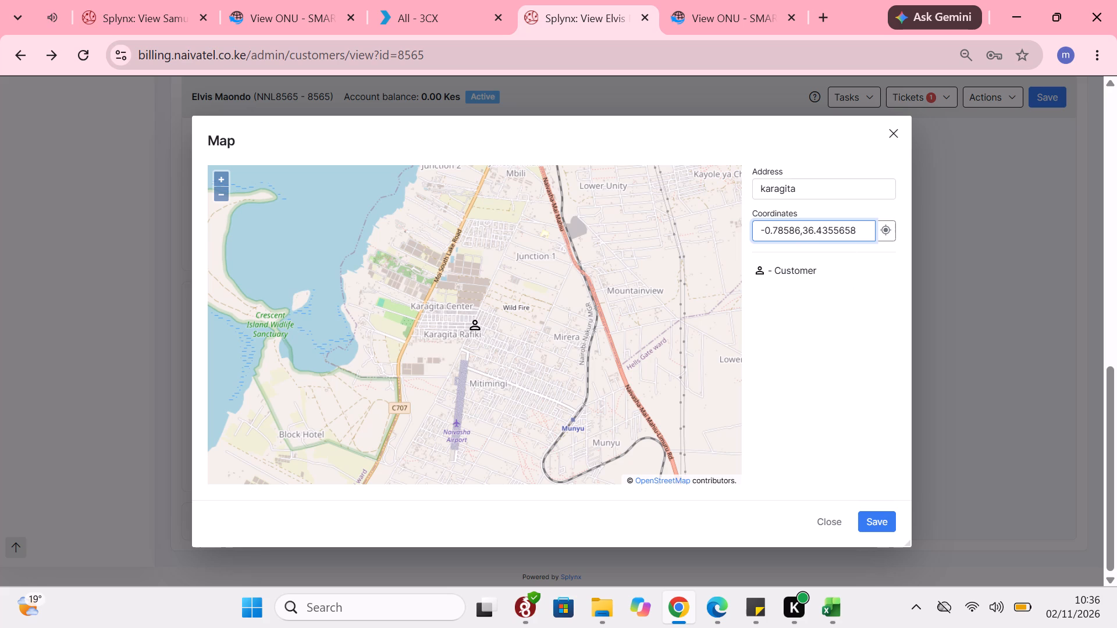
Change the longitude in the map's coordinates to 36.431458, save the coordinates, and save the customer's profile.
{"action": "left_click_drag", "start_coordinate": [828, 226], "coordinate": [867, 235]}
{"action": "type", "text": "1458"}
{"action": "left_click", "coordinate": [876, 511]}
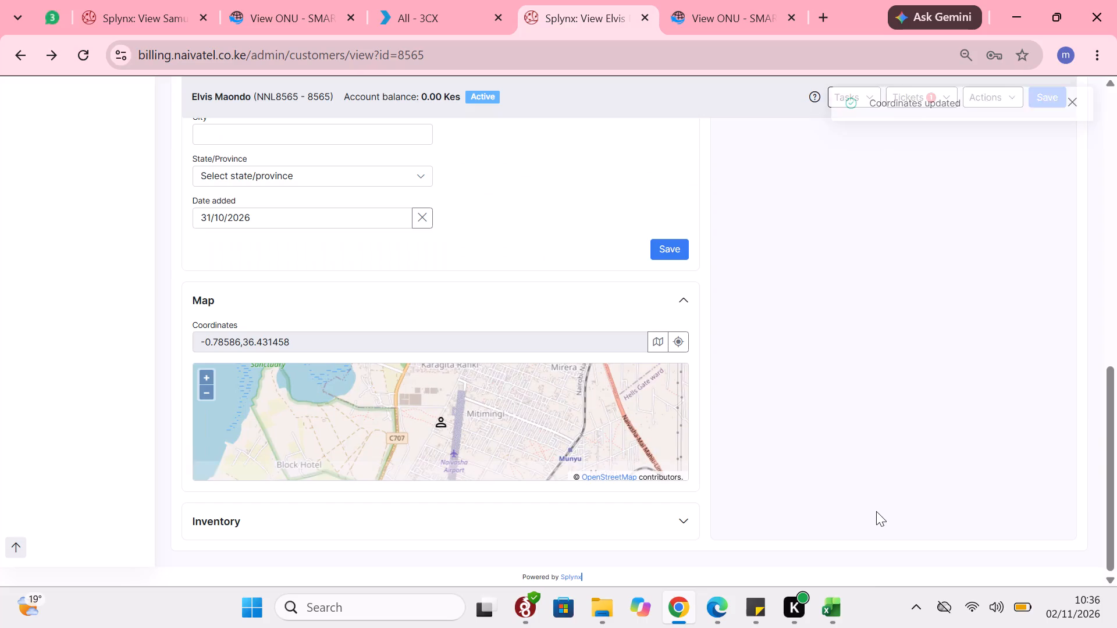
{"action": "left_click", "coordinate": [668, 247]}
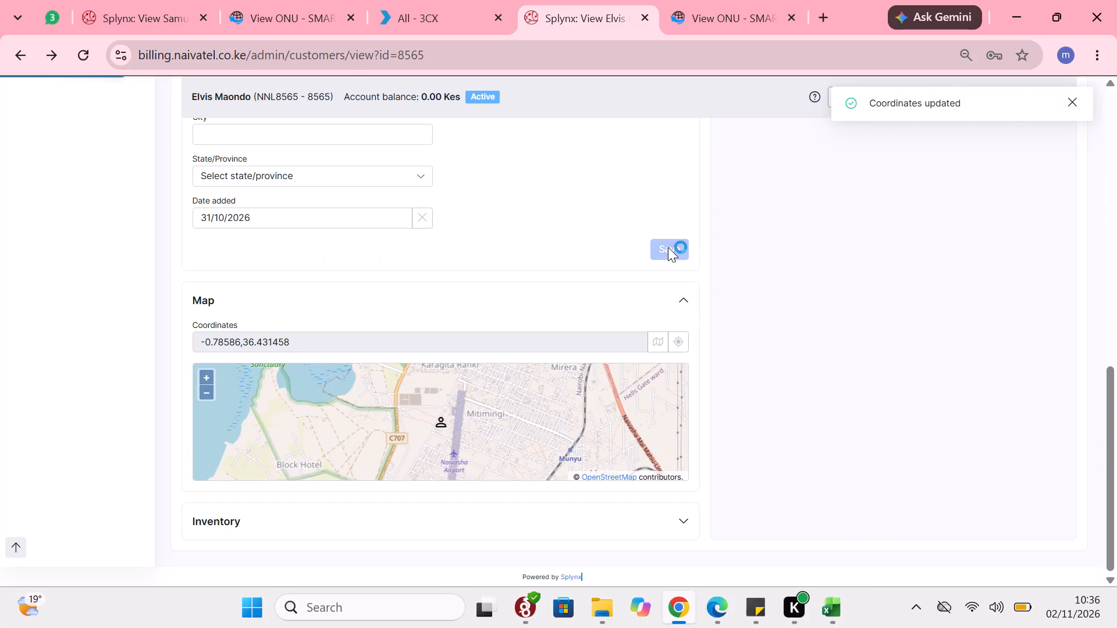
{"action": "scroll", "coordinate": [923, 348], "scroll_direction": "up", "scroll_amount": 13}
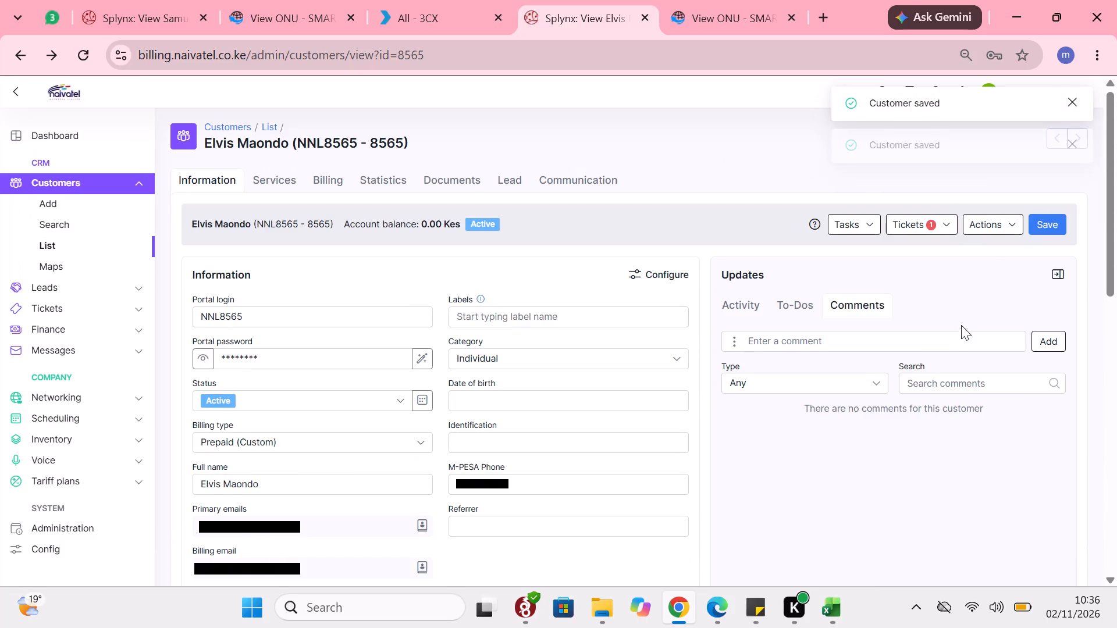
{"action": "left_click", "coordinate": [1048, 224]}
{"action": "scroll", "coordinate": [773, 351], "scroll_direction": "up", "scroll_amount": 4}
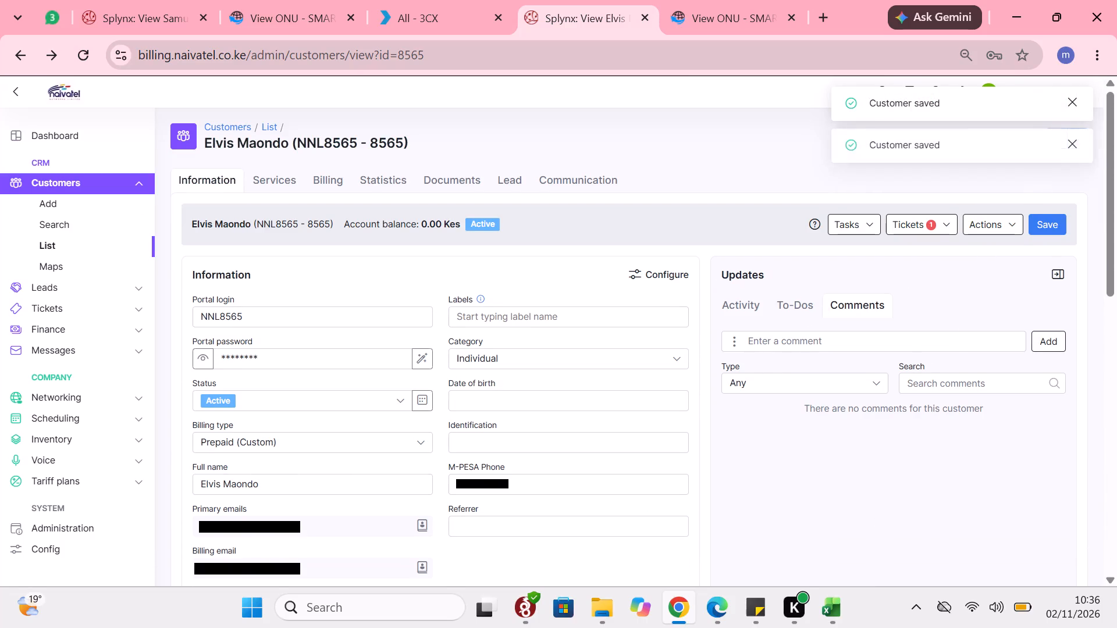
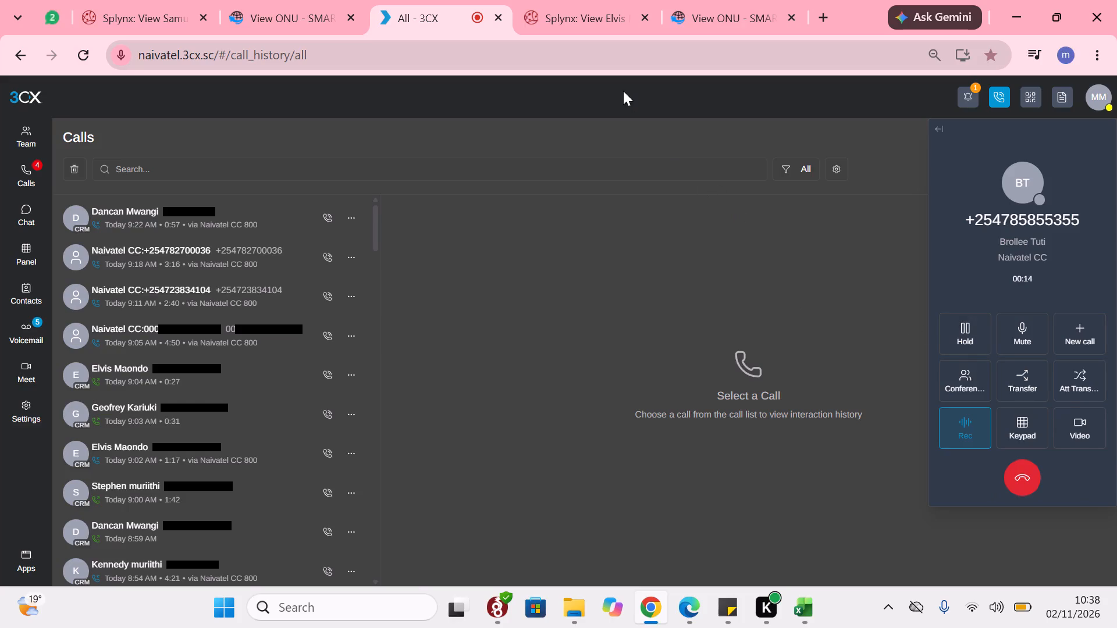
Switch to the customer's Splynx profile and start a new ticket assigned to Margaret, with Maxwell as watcher.
{"action": "left_click", "coordinate": [601, 17]}
{"action": "left_click", "coordinate": [926, 224]}
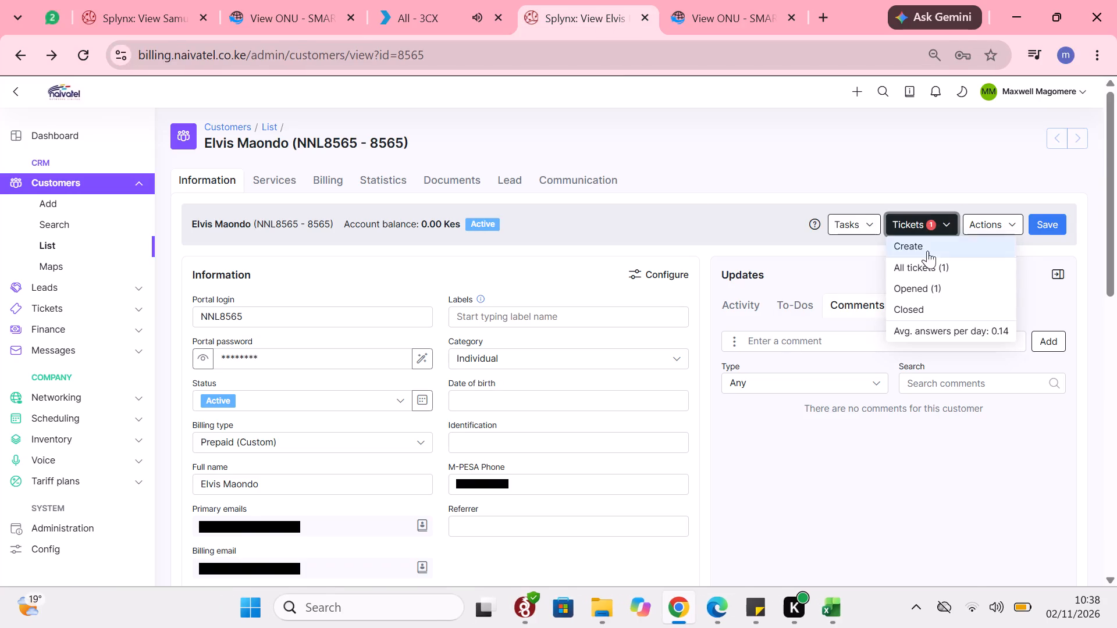
{"action": "left_click", "coordinate": [914, 245]}
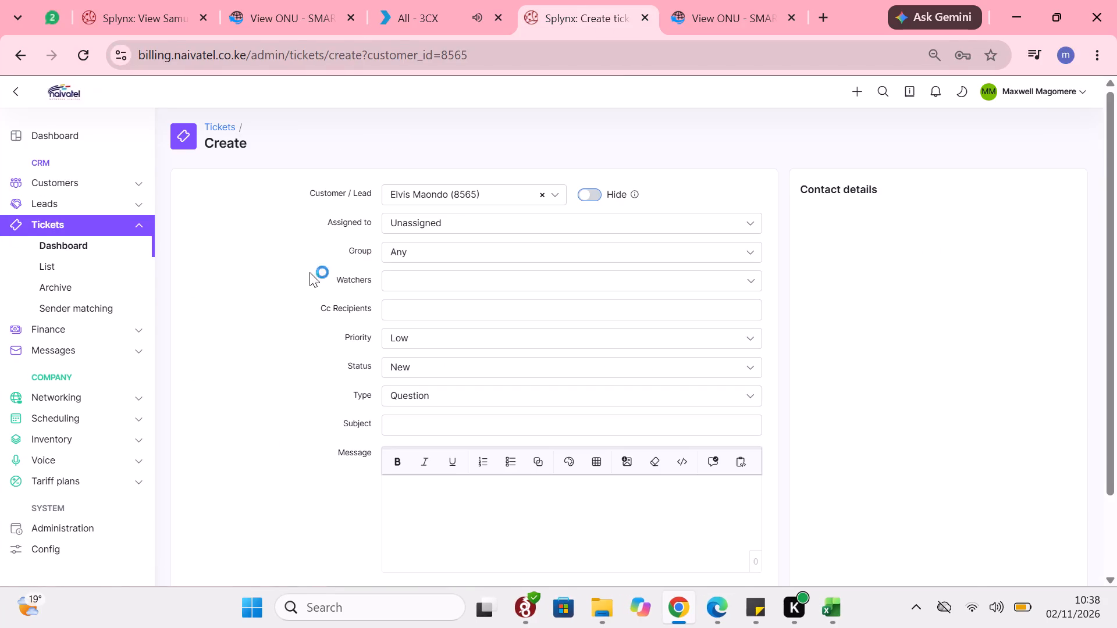
{"action": "left_click", "coordinate": [428, 222]}
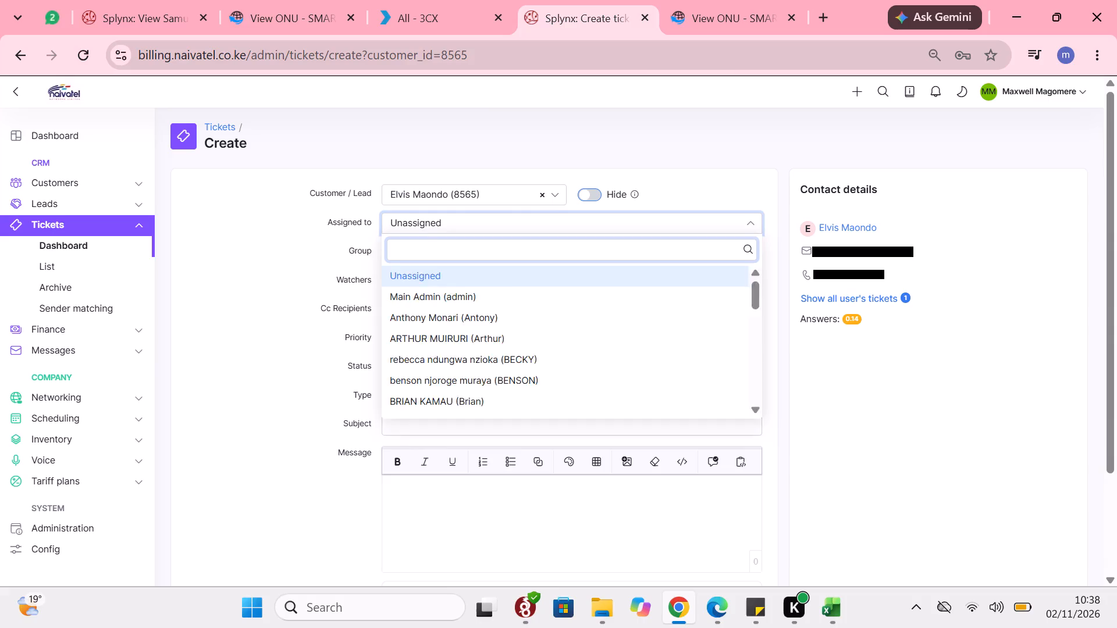
{"action": "key", "text": "b"}
{"action": "key", "text": "e"}
{"action": "key", "text": "c"}
{"action": "key", "text": "BackSpace"}
{"action": "key", "text": "BackSpace"}
{"action": "key", "text": "BackSpace"}
{"action": "key", "text": "BackSpace"}
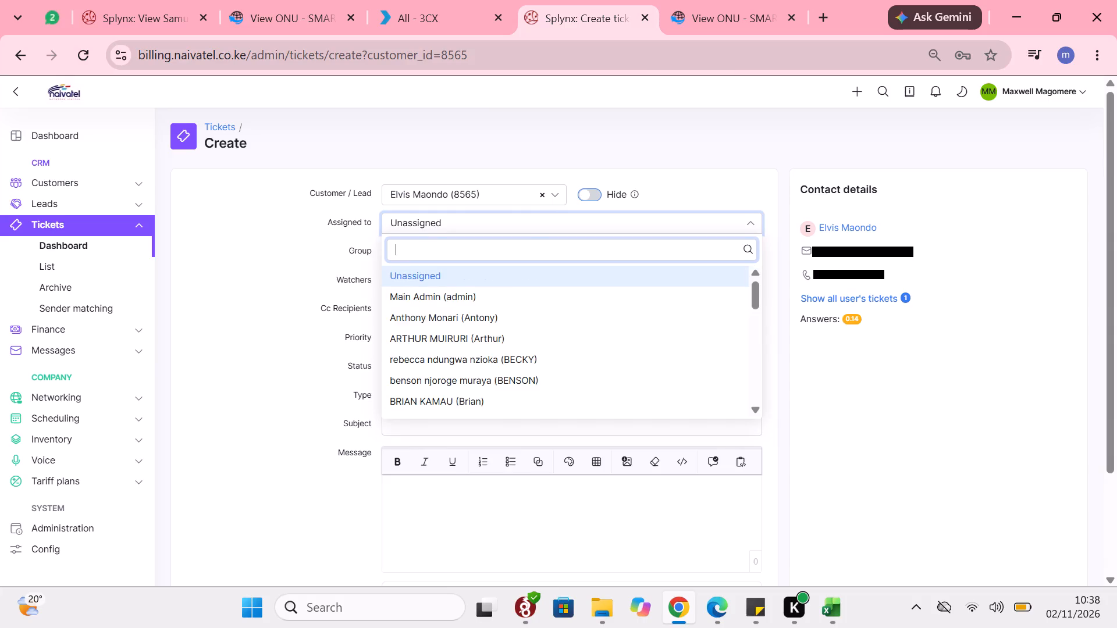
{"action": "type", "text": "mar"}
{"action": "left_click", "coordinate": [446, 274]}
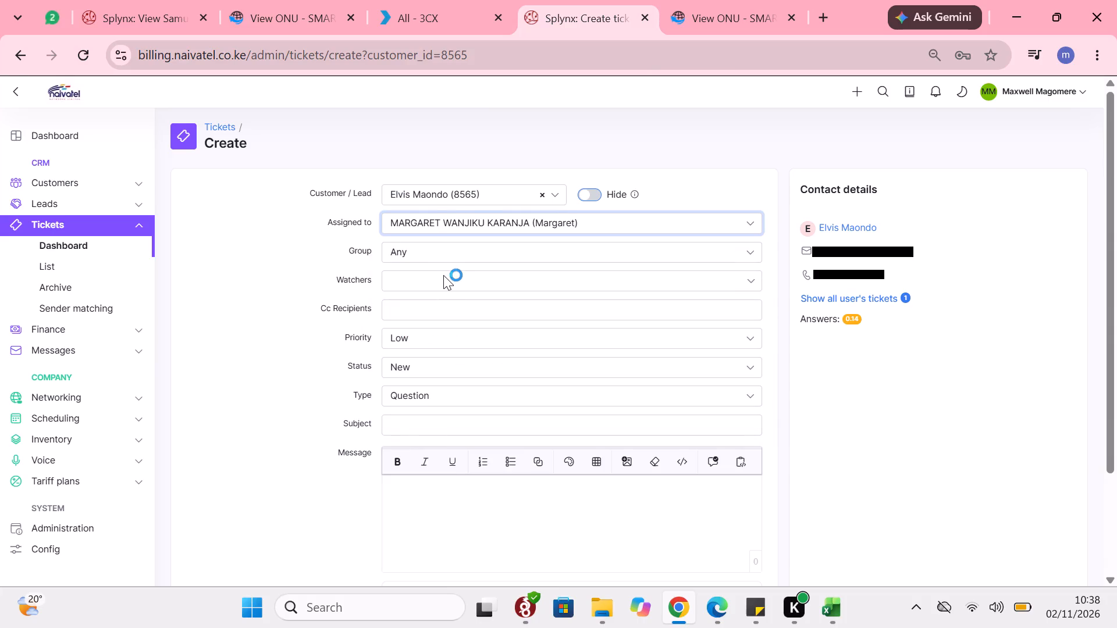
{"action": "left_click", "coordinate": [416, 284]}
{"action": "type", "text": "mago"}
{"action": "left_click", "coordinate": [442, 354]}
{"action": "left_click", "coordinate": [305, 358]}
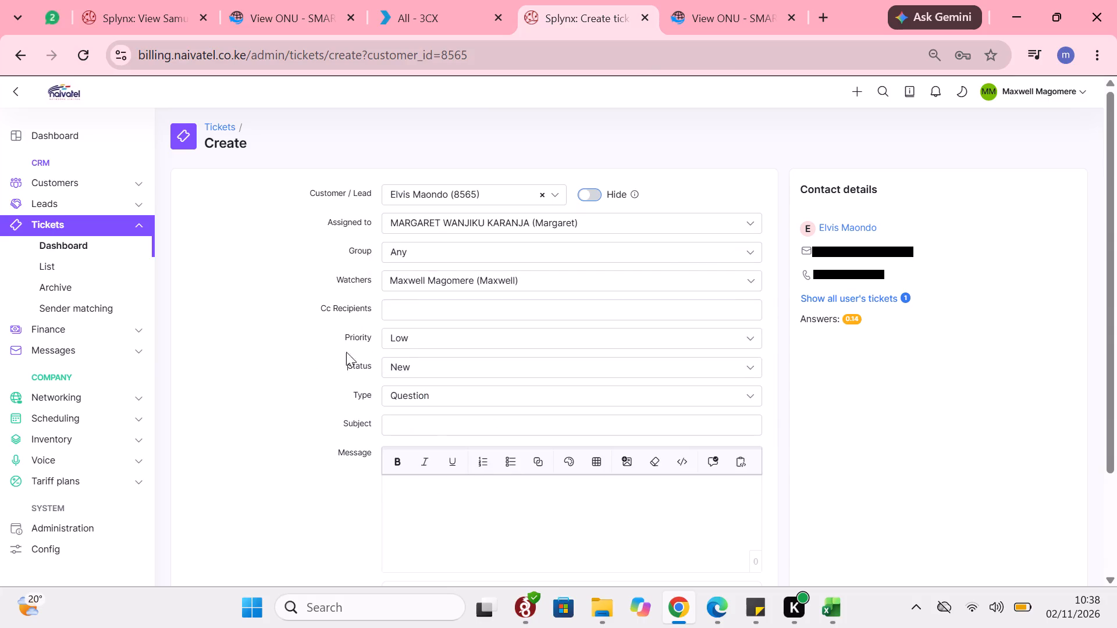
Set the ticket's priority to Urgent, its type to Problem and its subject to Billing.
{"action": "left_click", "coordinate": [407, 346]}
{"action": "left_click", "coordinate": [412, 445]}
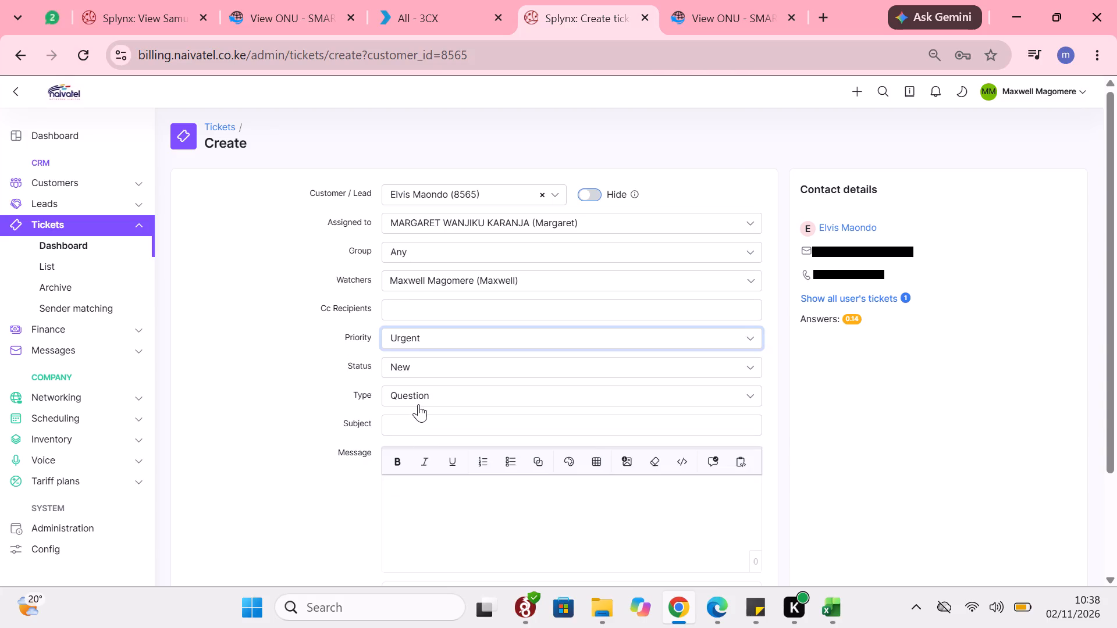
{"action": "left_click", "coordinate": [418, 396]}
{"action": "left_click", "coordinate": [409, 305]}
{"action": "left_click", "coordinate": [419, 420]}
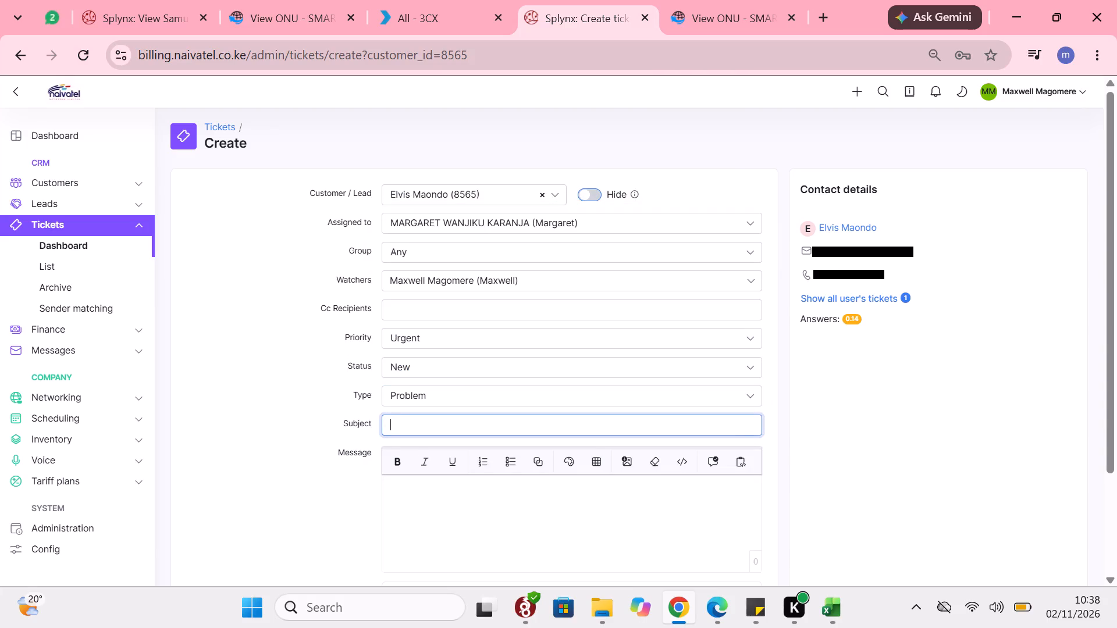
{"action": "type", "text": "Billi"}
{"action": "type", "text": "ng"}
Write "New installation" as the message, add the copied payment confirmation below it after a blank line, and submit the ticket.
{"action": "left_click", "coordinate": [438, 493]}
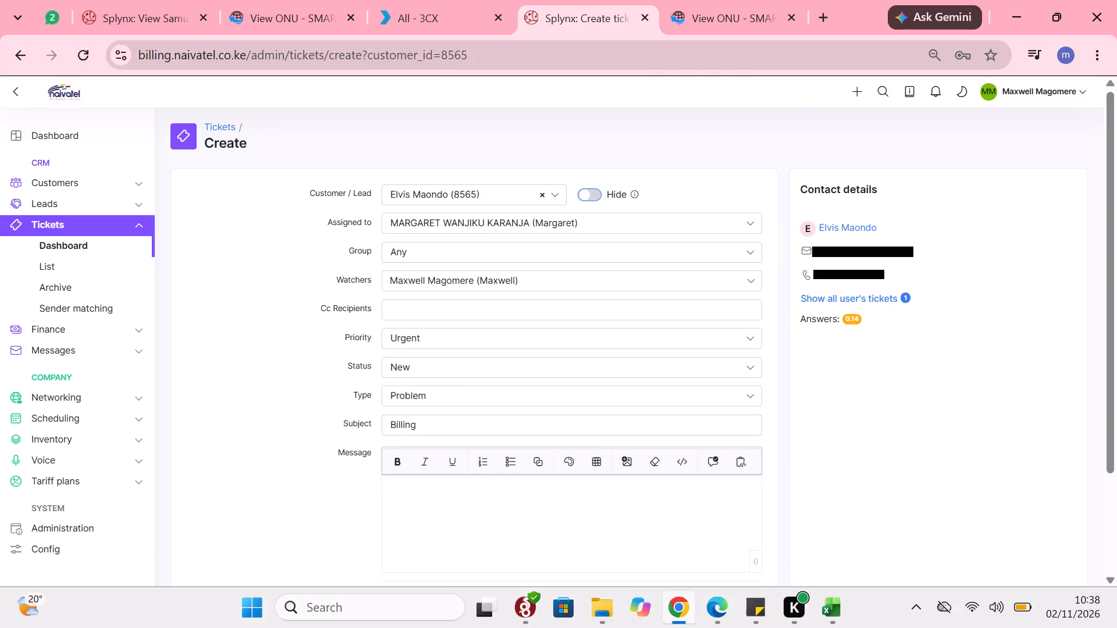
{"action": "type", "text": "New installation"}
{"action": "key", "text": "Return"}
{"action": "key", "text": "Return"}
{"action": "key", "text": "v"}
{"action": "key", "text": "BackSpace"}
{"action": "key", "text": "BackSpace"}
{"action": "key", "text": "ctrl+v"}
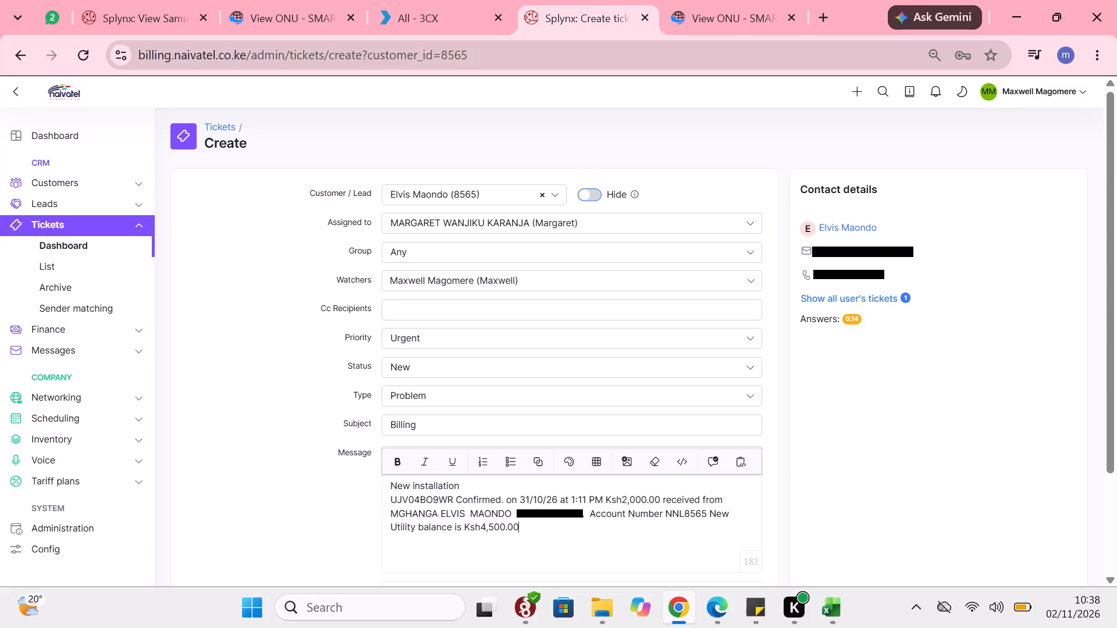
{"action": "left_click", "coordinate": [468, 485]}
{"action": "key", "text": "Return"}
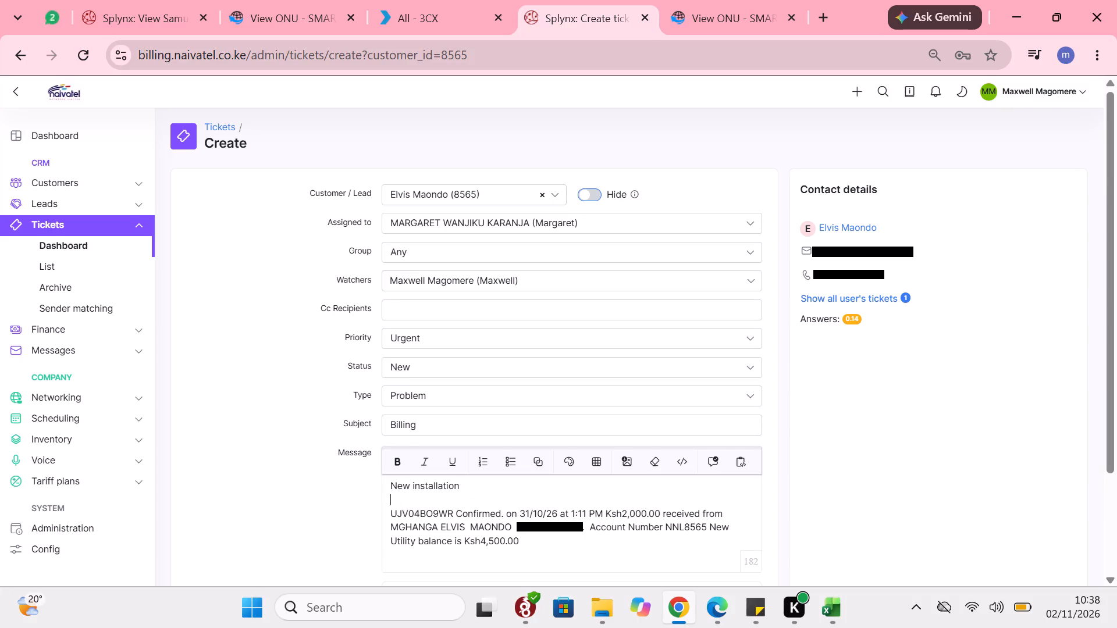
{"action": "scroll", "coordinate": [492, 489], "scroll_direction": "down", "scroll_amount": 7}
{"action": "left_click", "coordinate": [740, 511]}
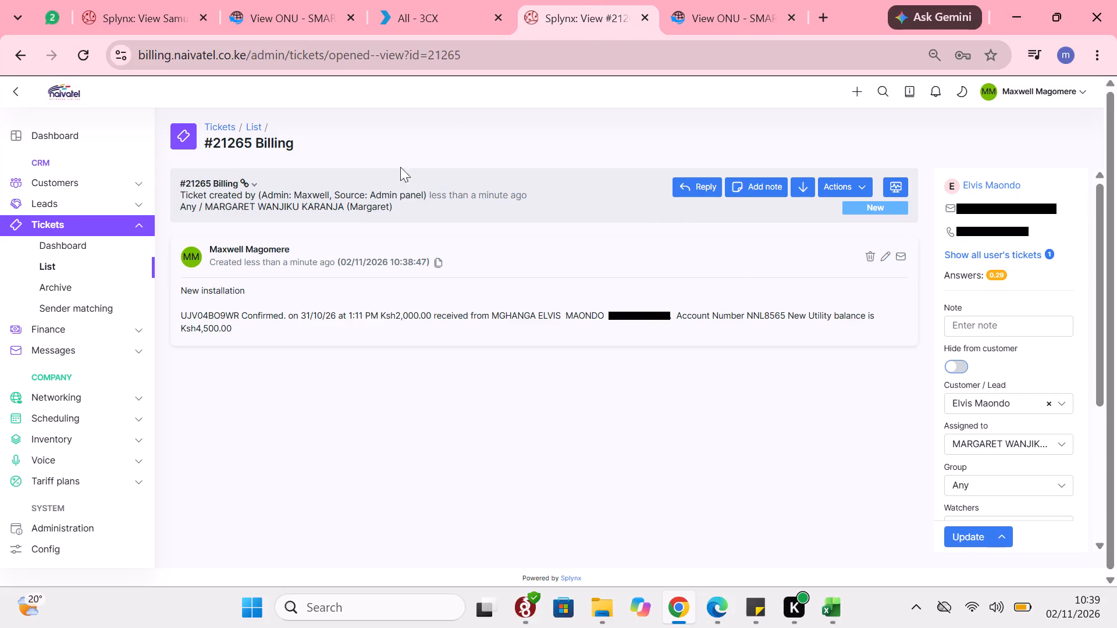
{"action": "left_click", "coordinate": [147, 21]}
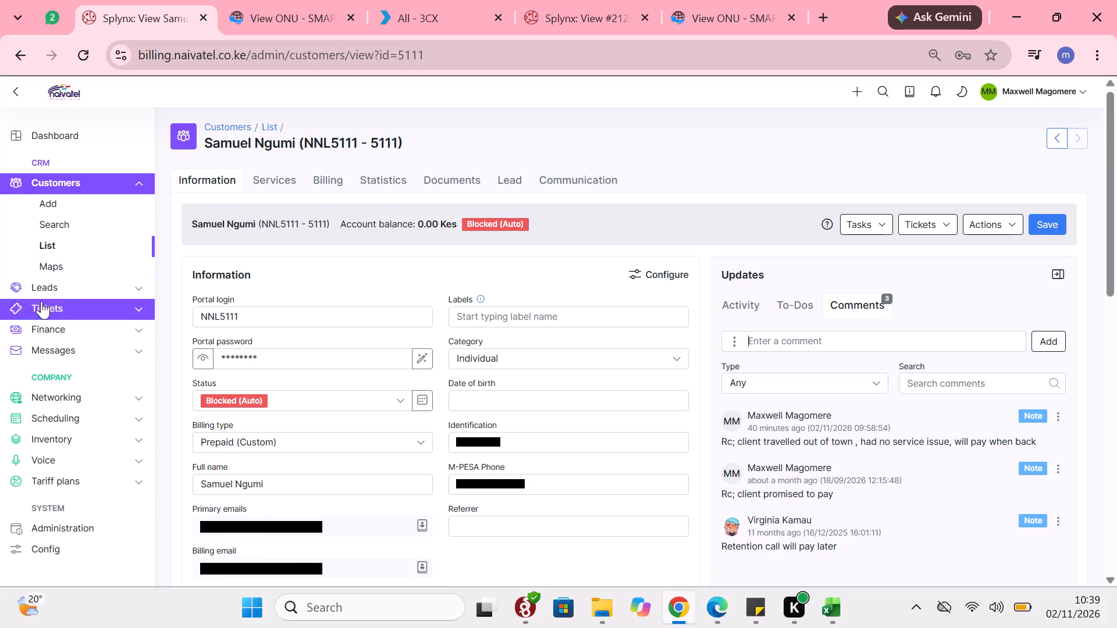
{"action": "left_click", "coordinate": [44, 281]}
{"action": "left_click", "coordinate": [54, 266]}
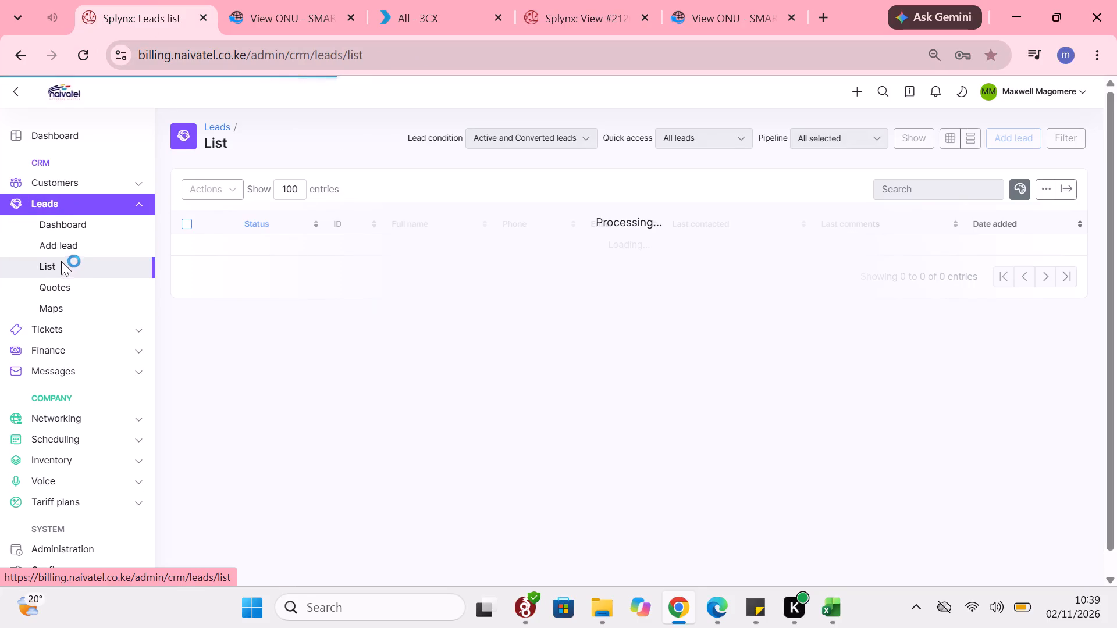
{"action": "left_click", "coordinate": [944, 197]}
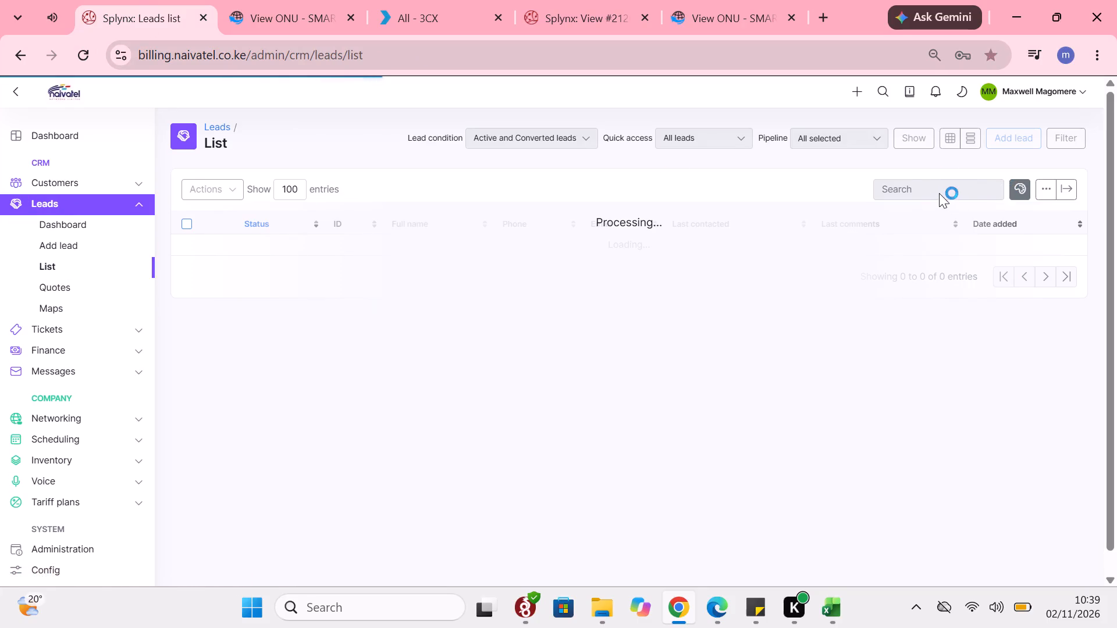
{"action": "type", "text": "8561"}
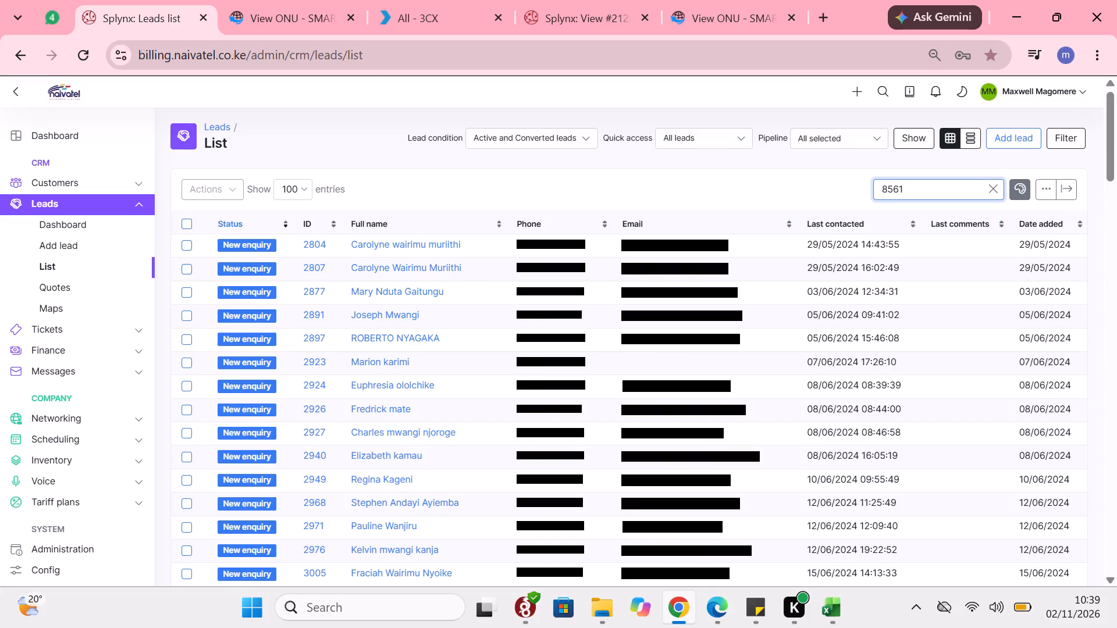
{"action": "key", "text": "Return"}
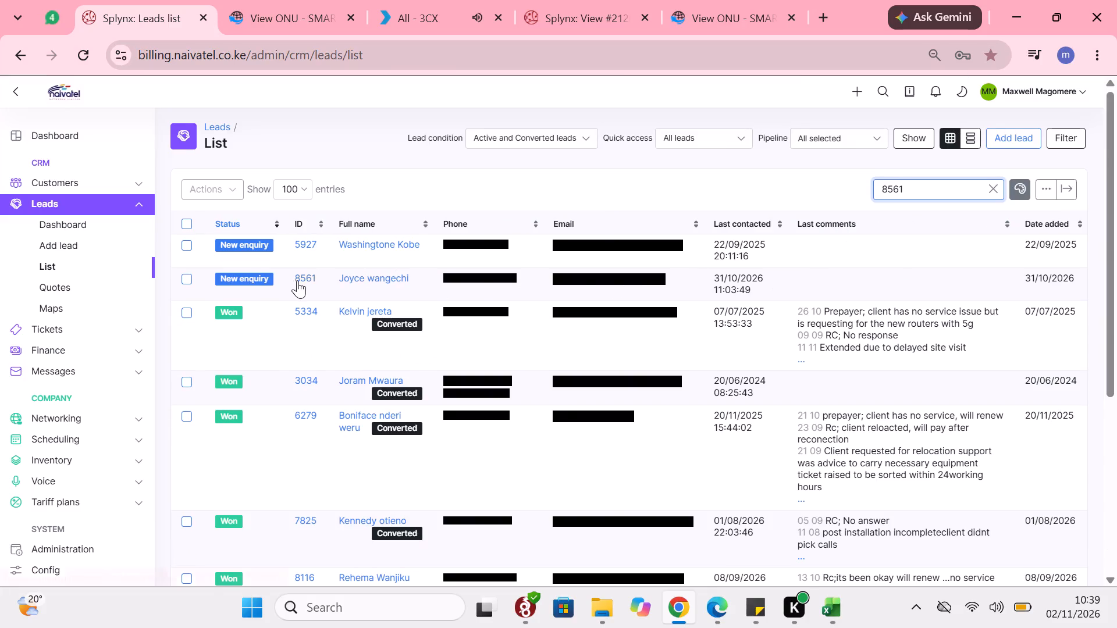
{"action": "left_click", "coordinate": [259, 277]}
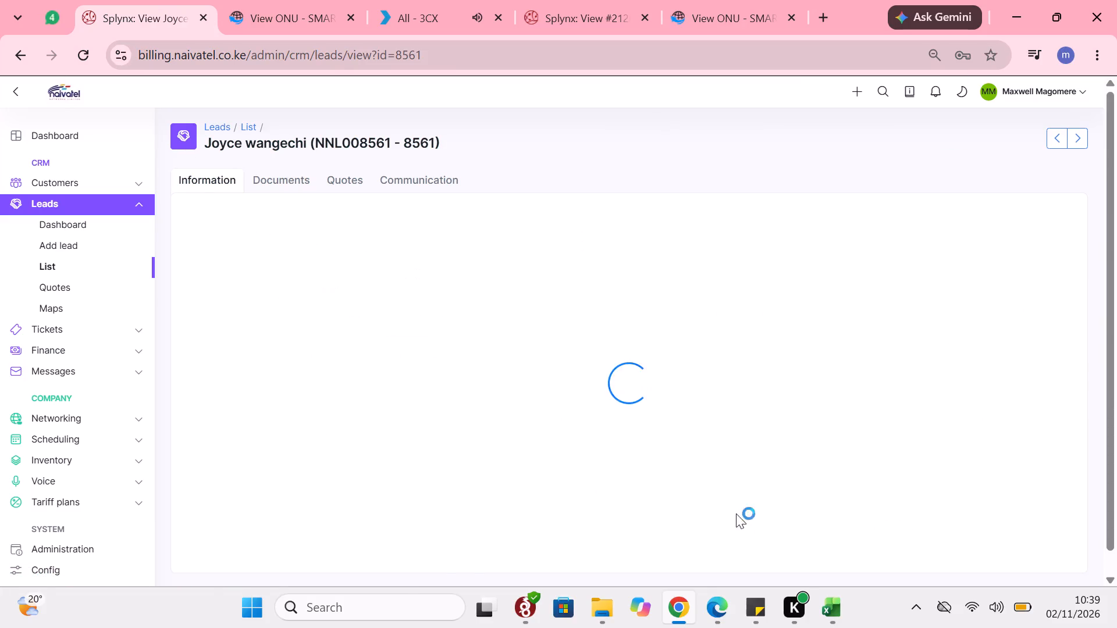
Switch to SmartOLT and open the list of unconfigured ONUs.
{"action": "left_click", "coordinate": [269, 12]}
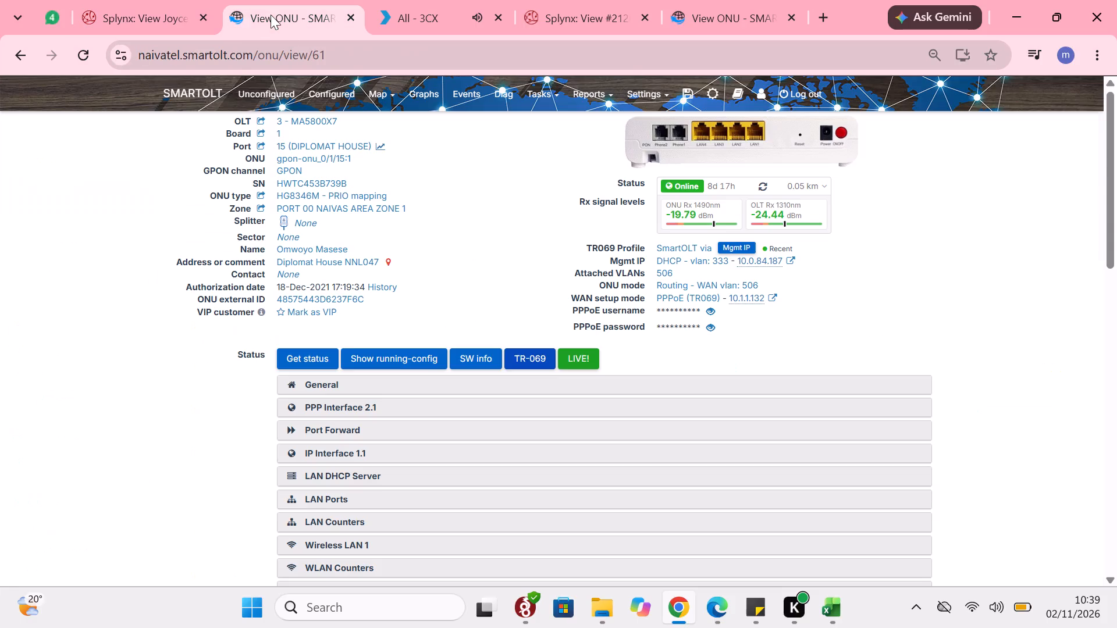
{"action": "left_click", "coordinate": [277, 92]}
Return to the lead in Splynx and start its conversion to a customer.
{"action": "left_click", "coordinate": [142, 32]}
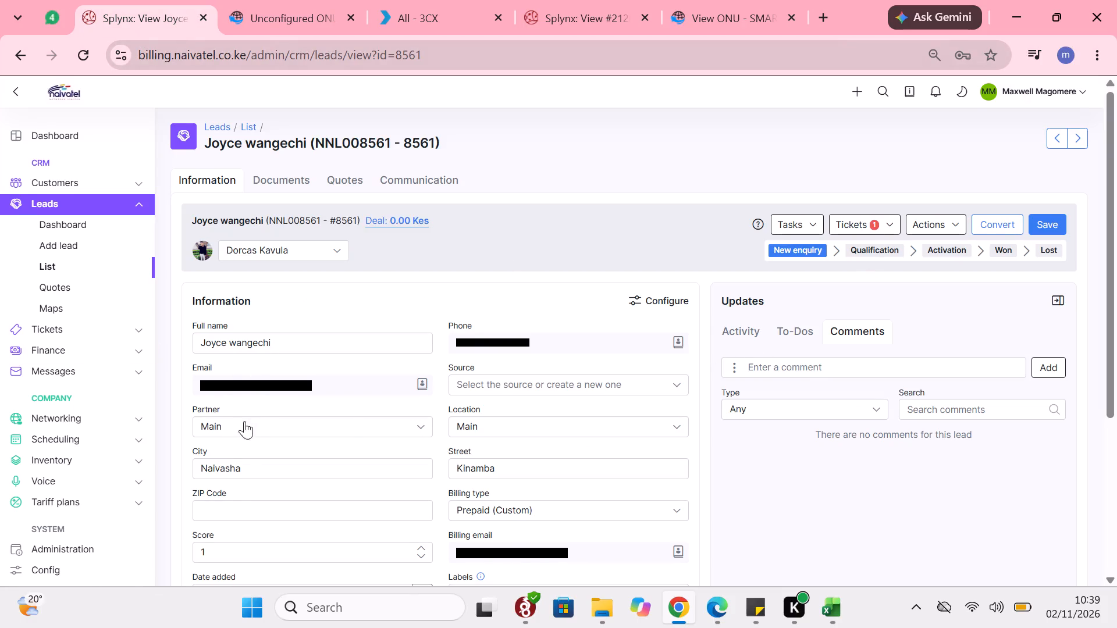
{"action": "scroll", "coordinate": [358, 422], "scroll_direction": "down", "scroll_amount": 2}
{"action": "scroll", "coordinate": [355, 388], "scroll_direction": "up", "scroll_amount": 3}
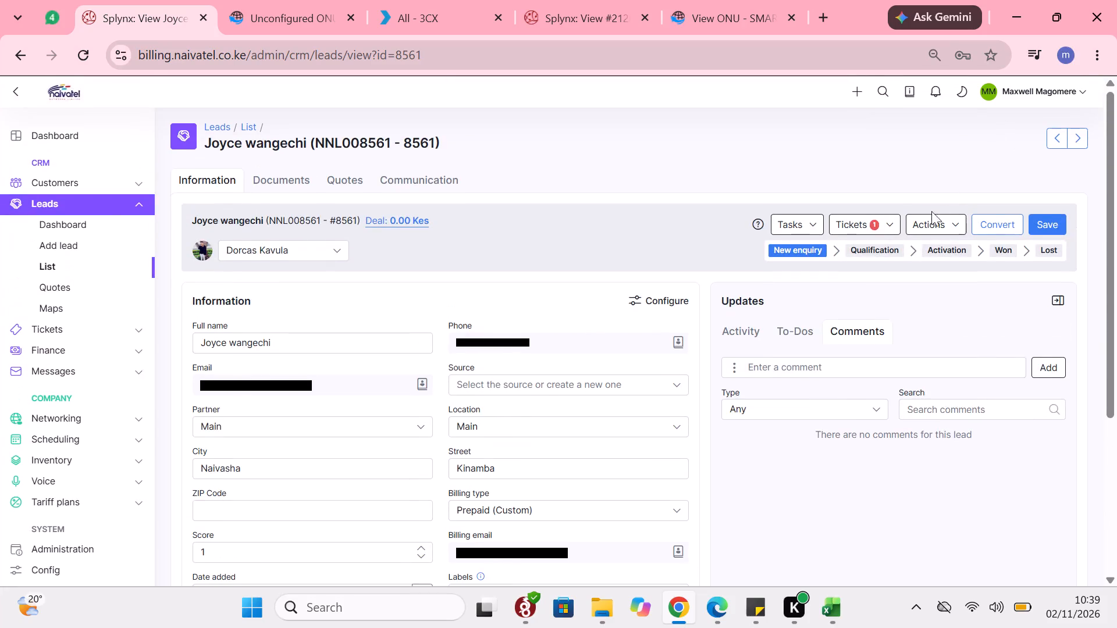
{"action": "left_click", "coordinate": [990, 222]}
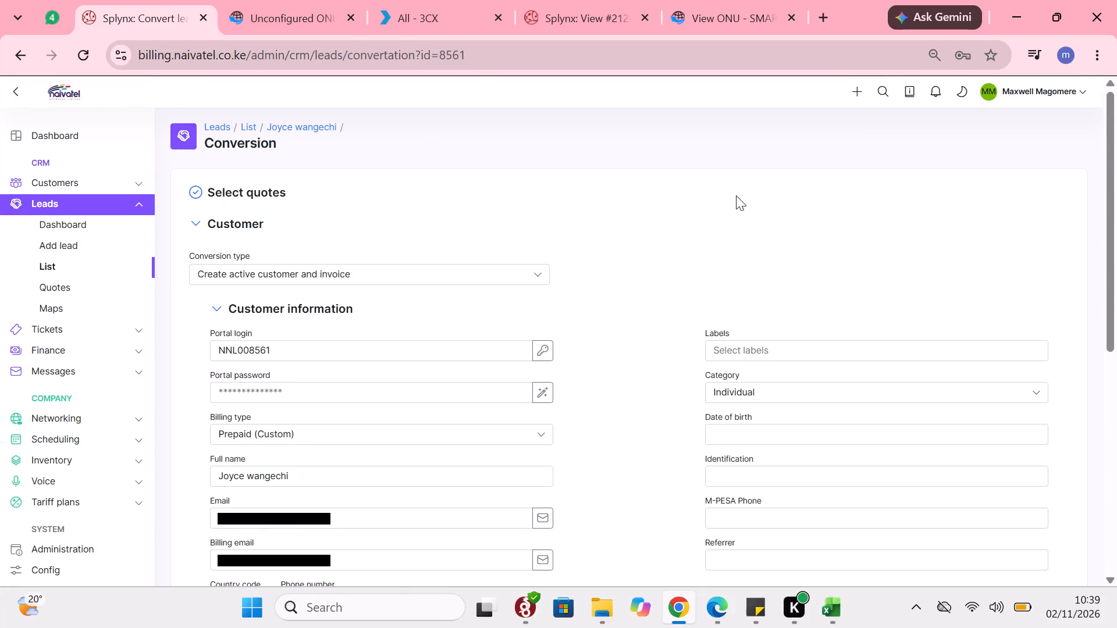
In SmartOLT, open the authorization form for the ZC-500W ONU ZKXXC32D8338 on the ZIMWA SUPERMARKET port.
{"action": "left_click", "coordinate": [276, 16]}
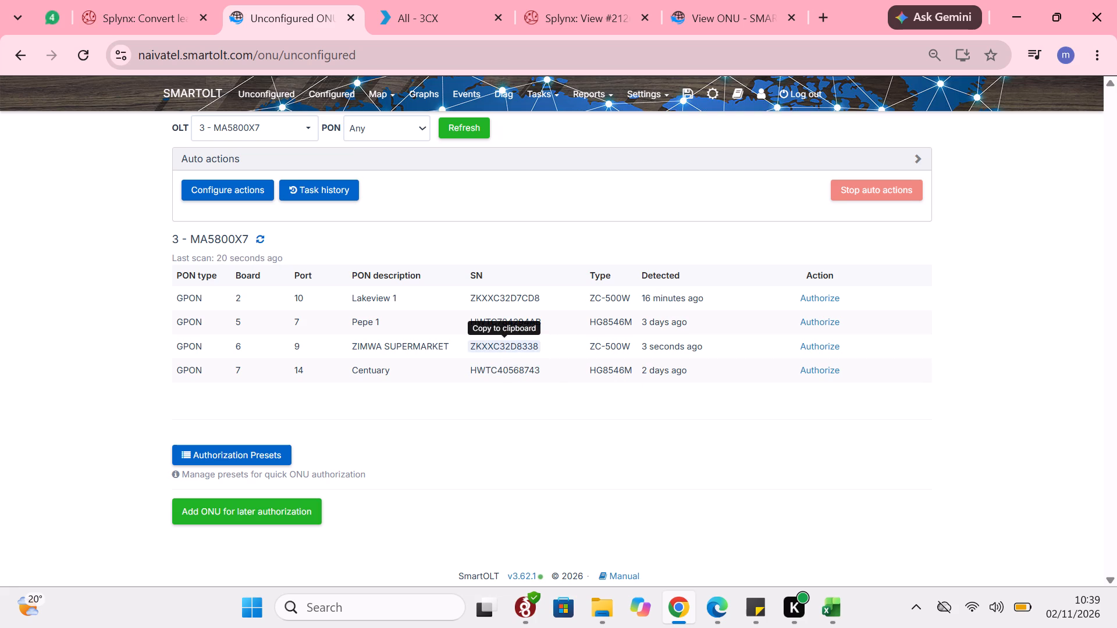
{"action": "left_click", "coordinate": [835, 347]}
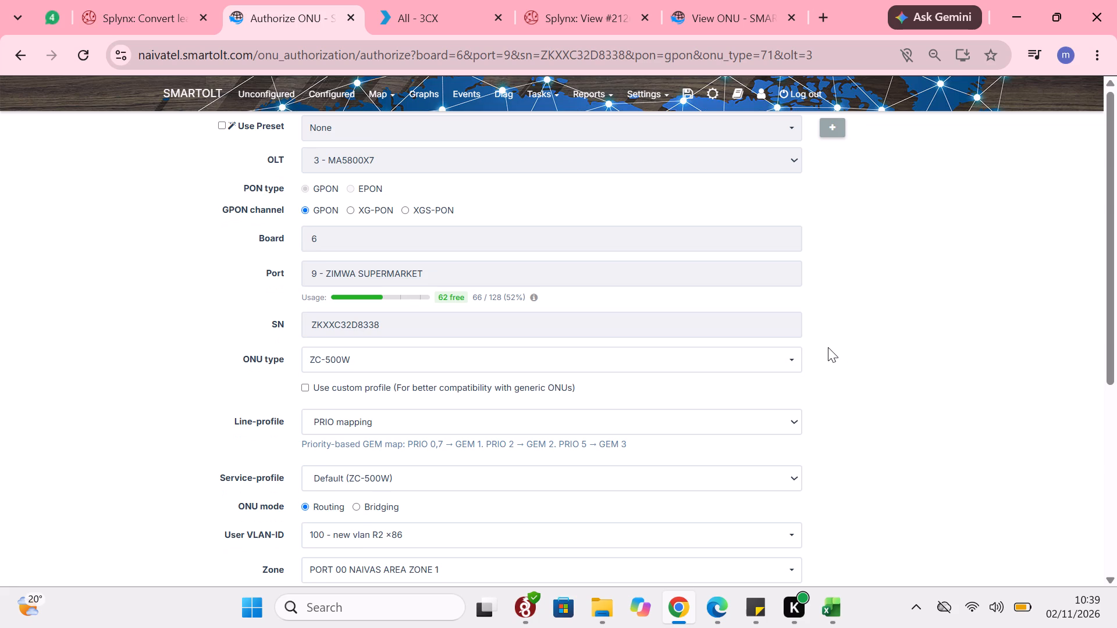
Back in the Splynx conversion form, remove the two zeros after NNL in the portal login and enter the portal password.
{"action": "left_click", "coordinate": [114, 11]}
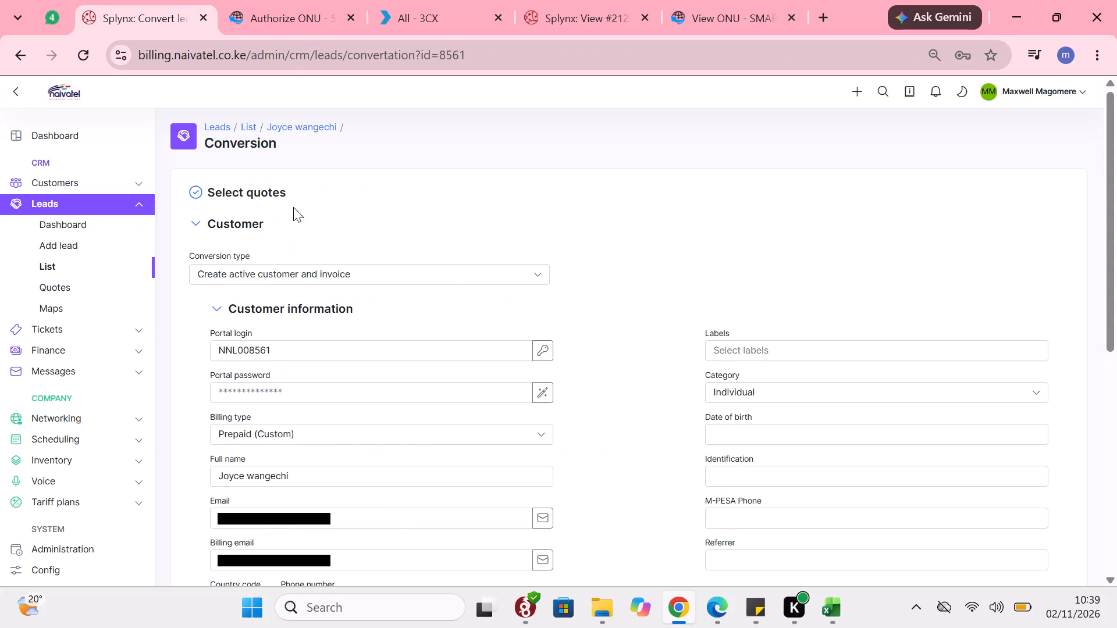
{"action": "left_click", "coordinate": [248, 351]}
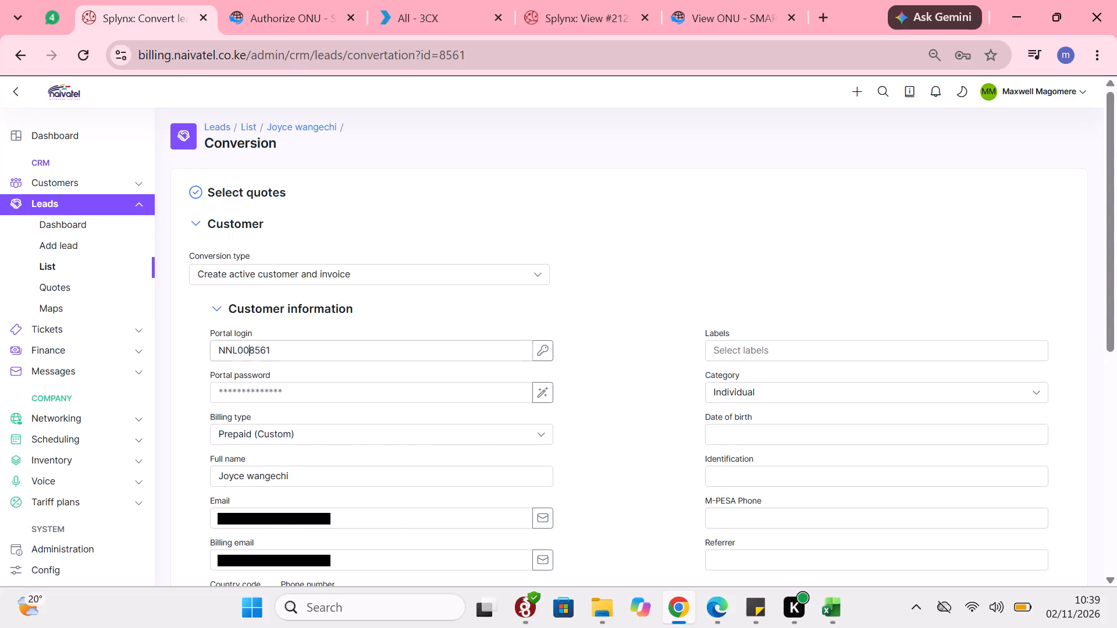
{"action": "key", "text": "BackSpace"}
{"action": "key", "text": "BackSpace"}
{"action": "double_click", "coordinate": [249, 355]}
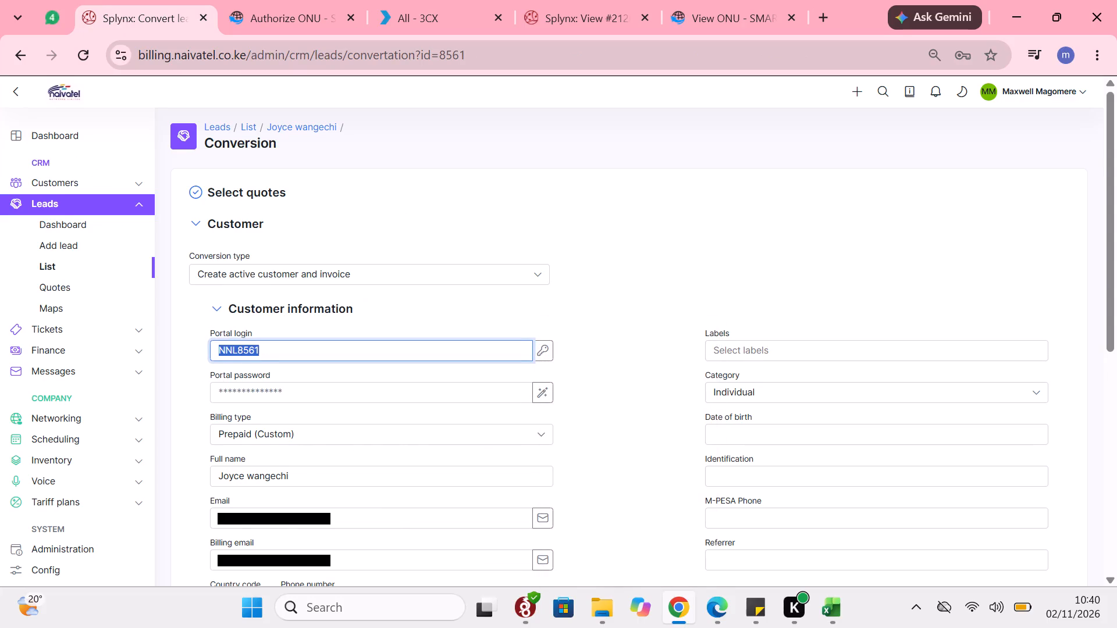
{"action": "right_click", "coordinate": [248, 355]}
{"action": "left_click", "coordinate": [328, 249]}
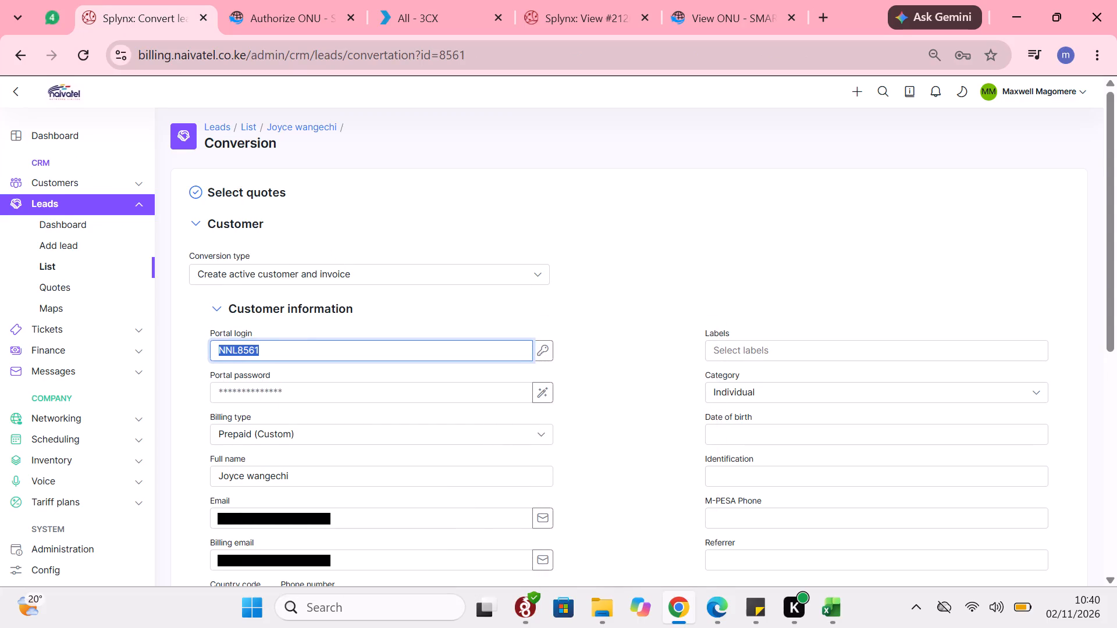
{"action": "right_click", "coordinate": [271, 396]}
{"action": "left_click", "coordinate": [307, 390]}
Select the lead's phone number in the conversion form for copying.
{"action": "scroll", "coordinate": [322, 405], "scroll_direction": "down", "scroll_amount": 2}
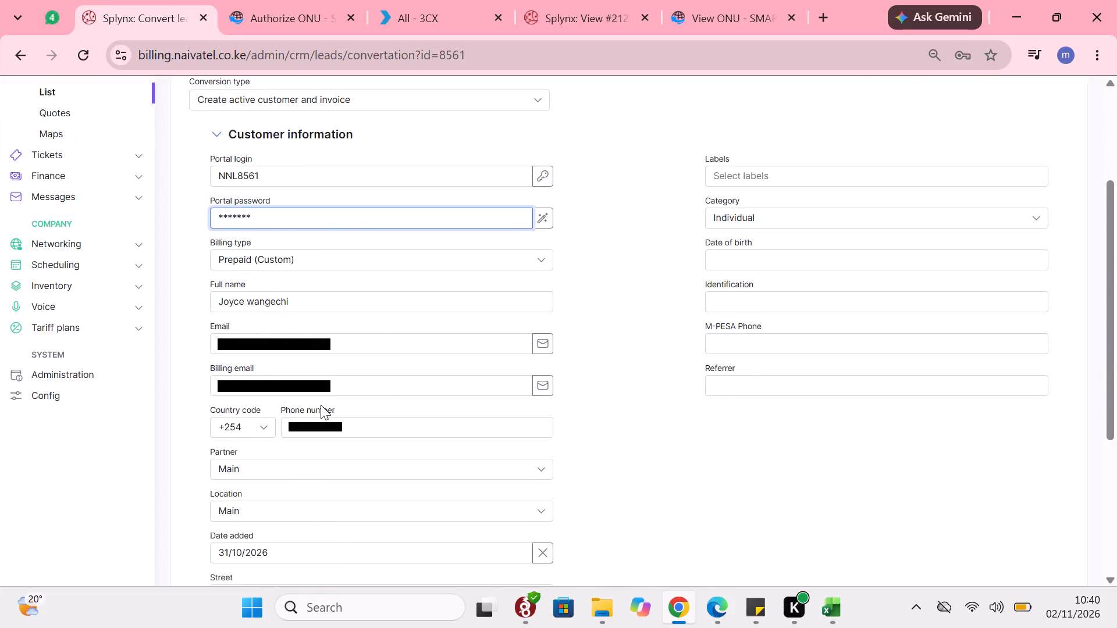
{"action": "triple_click", "coordinate": [310, 432]}
{"action": "right_click", "coordinate": [310, 432]}
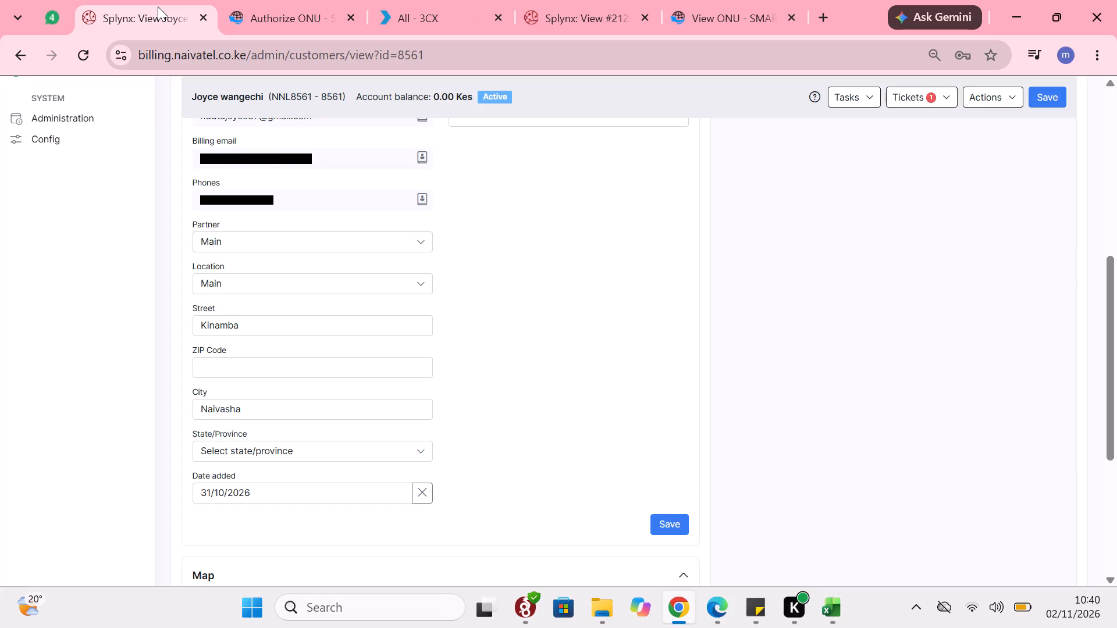
Start a new internet service for the converted customer with the SIMBA plan and BNG-NAIVATEL as the router.
{"action": "scroll", "coordinate": [503, 247], "scroll_direction": "up", "scroll_amount": 2}
{"action": "scroll", "coordinate": [685, 290], "scroll_direction": "up", "scroll_amount": 3}
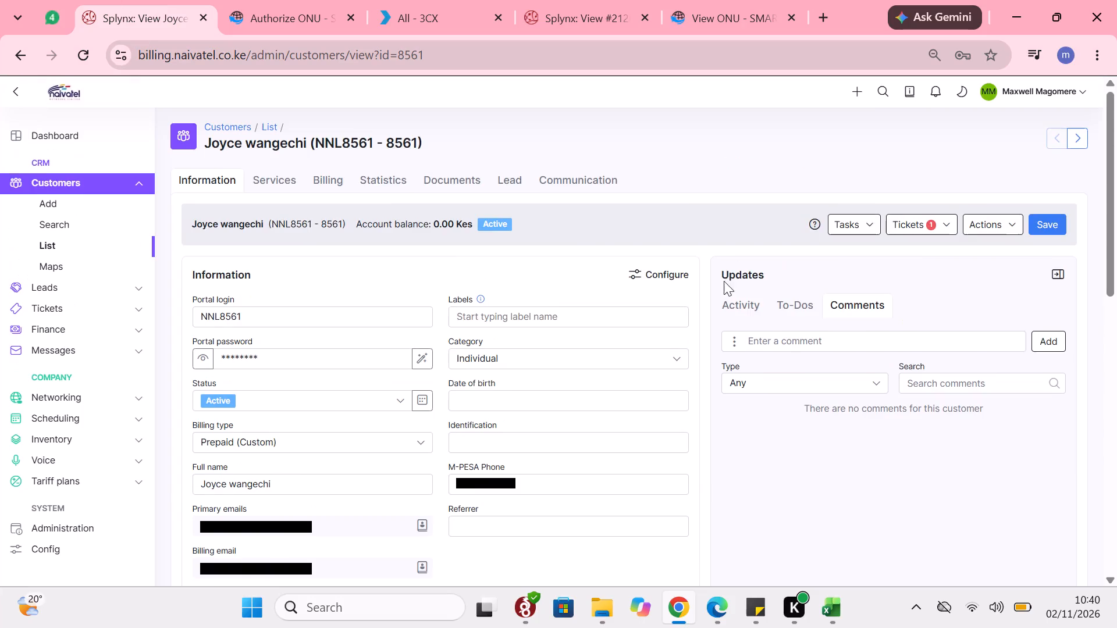
{"action": "scroll", "coordinate": [724, 281], "scroll_direction": "up", "scroll_amount": 2}
{"action": "left_click", "coordinate": [272, 174]}
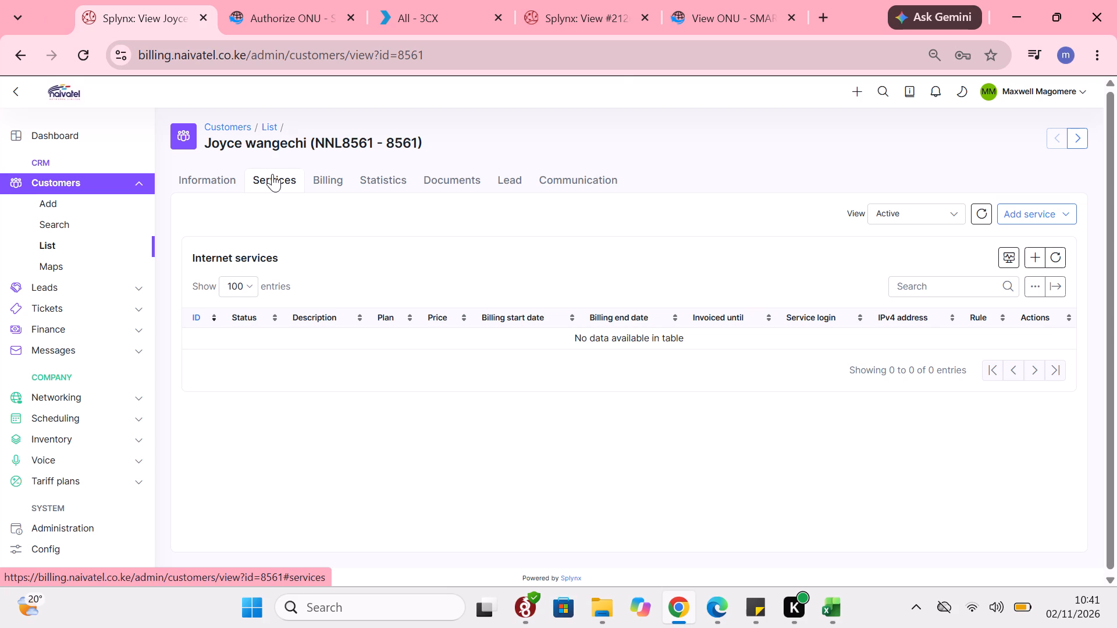
{"action": "left_click", "coordinate": [1032, 209]}
{"action": "left_click", "coordinate": [1028, 238]}
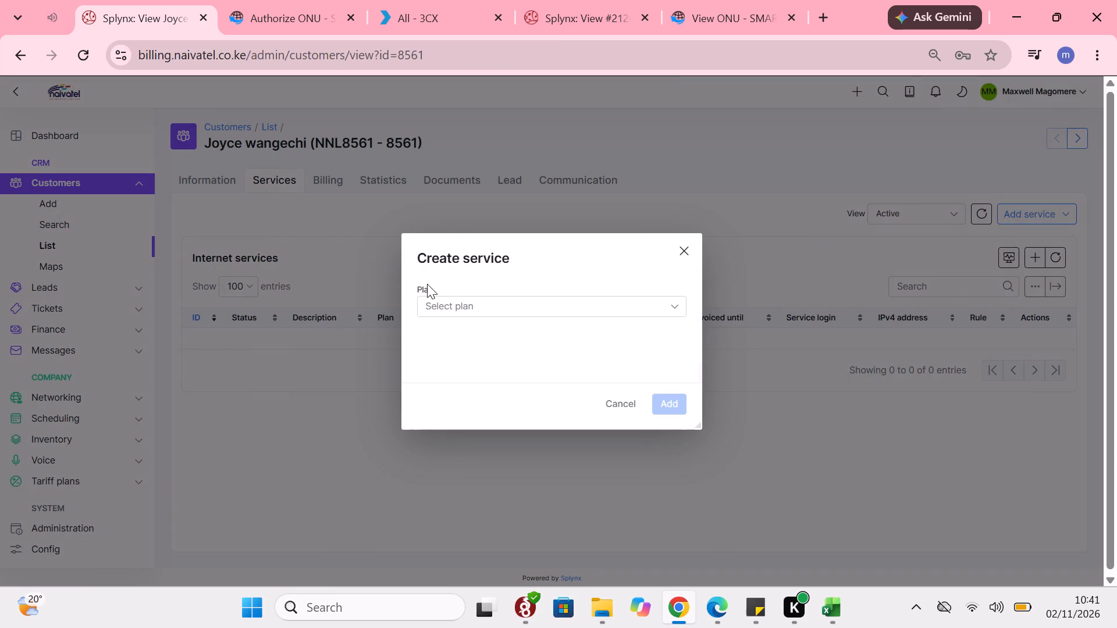
{"action": "left_click", "coordinate": [472, 313]}
{"action": "left_click", "coordinate": [449, 355]}
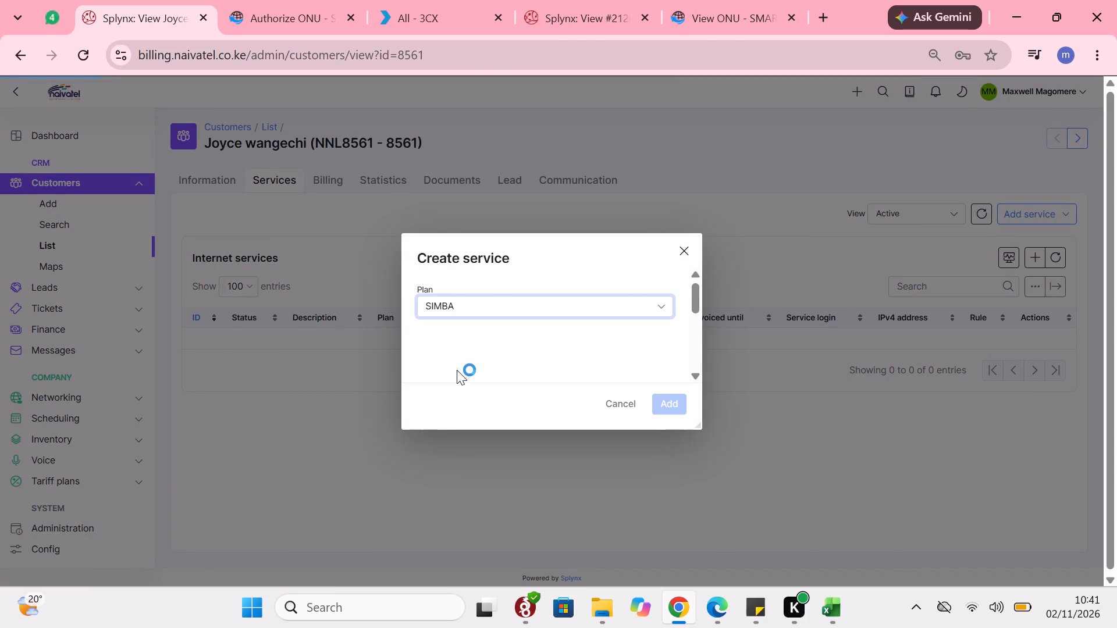
{"action": "scroll", "coordinate": [546, 346], "scroll_direction": "down", "scroll_amount": 3}
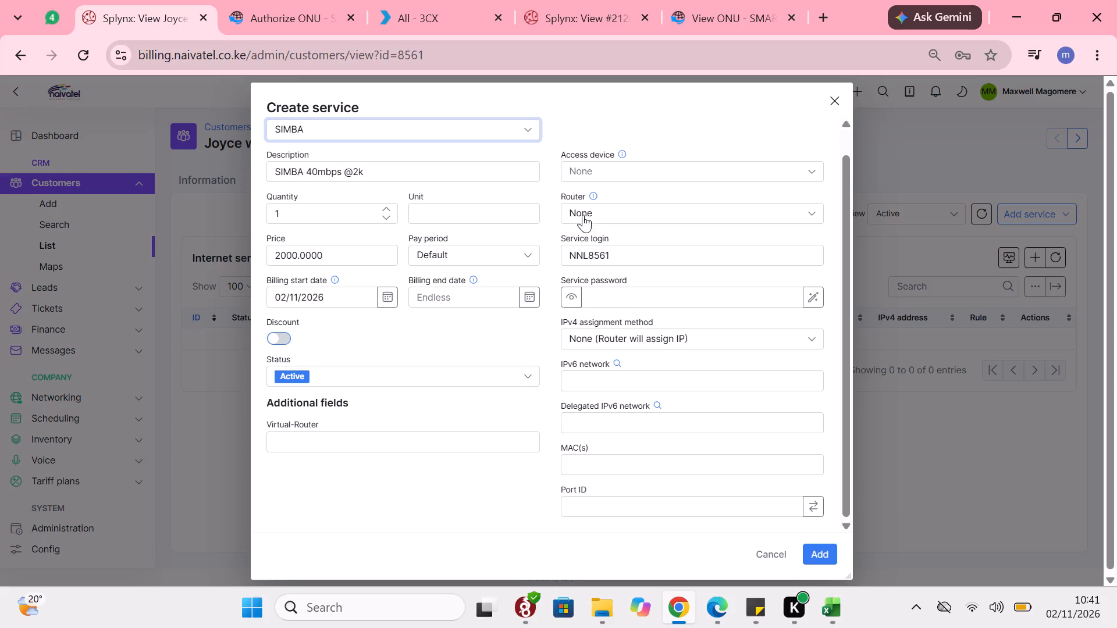
{"action": "left_click", "coordinate": [582, 208]}
{"action": "left_click", "coordinate": [617, 374]}
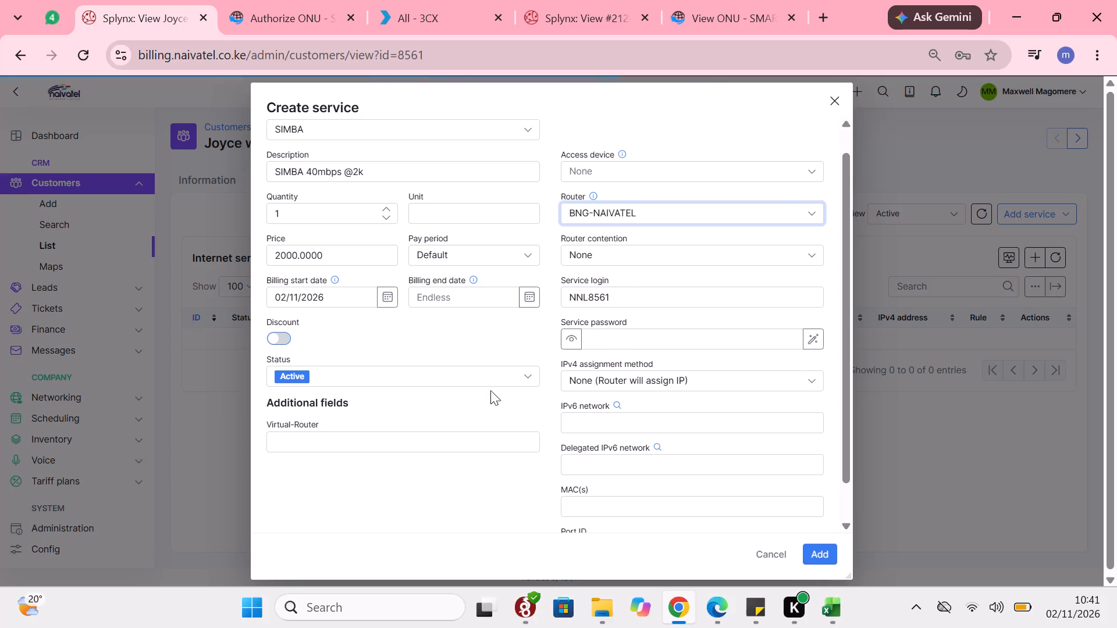
Switch to Sticky Notes and copy the NAT-VRF line from the login note.
{"action": "left_click", "coordinate": [756, 613]}
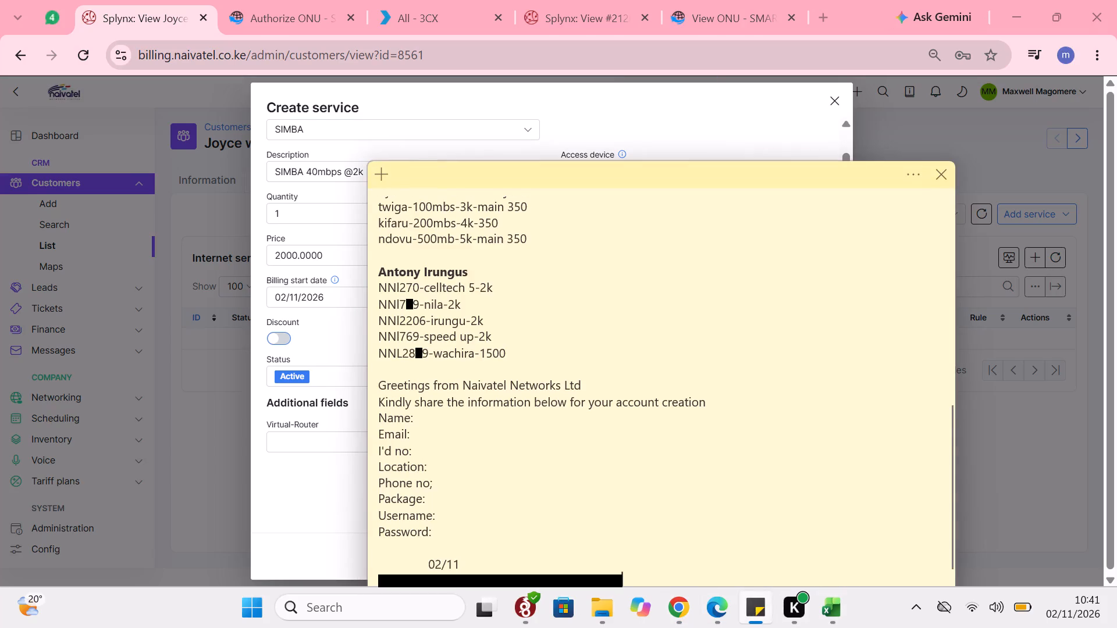
{"action": "scroll", "coordinate": [423, 403], "scroll_direction": "down", "scroll_amount": 10}
{"action": "scroll", "coordinate": [429, 427], "scroll_direction": "up", "scroll_amount": 9}
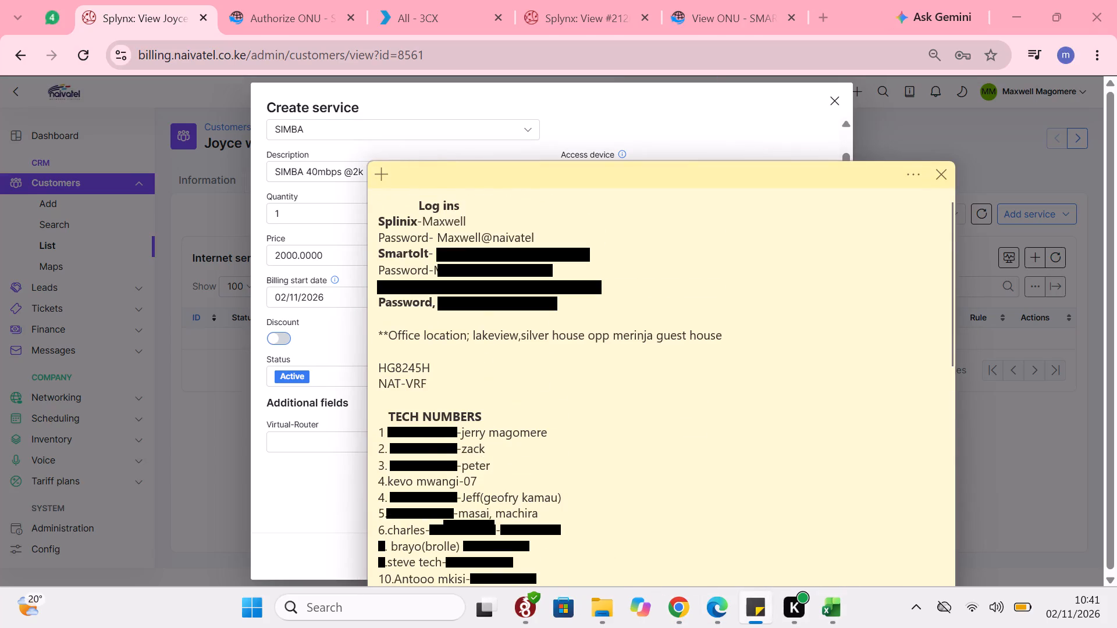
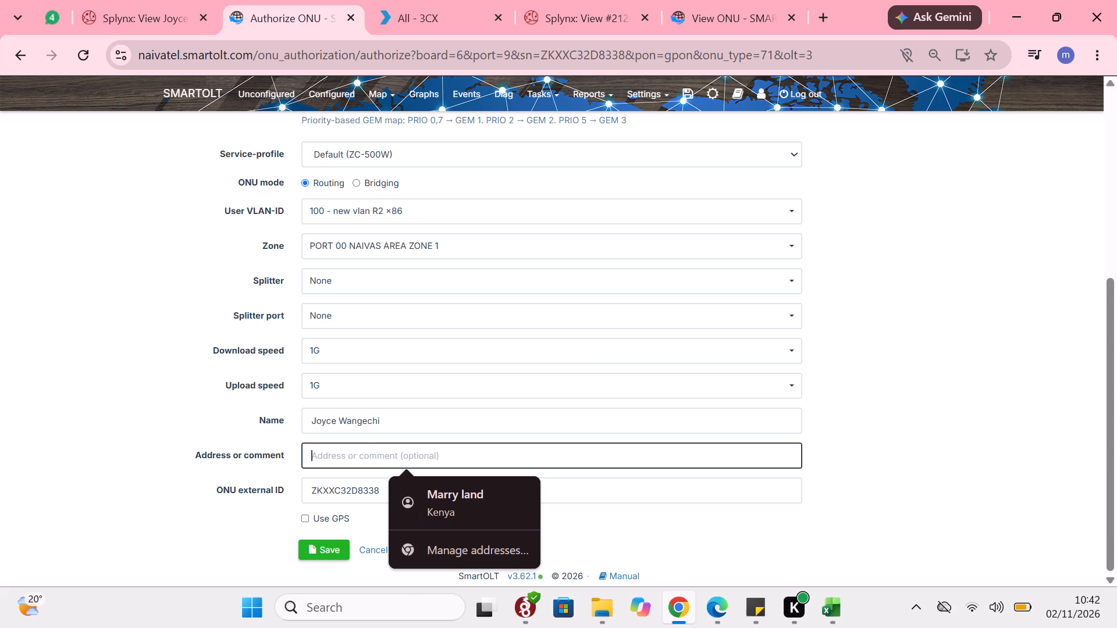
Enter Kinamba followed by the customer's NNL account number as the address comment and save the ONU authorization.
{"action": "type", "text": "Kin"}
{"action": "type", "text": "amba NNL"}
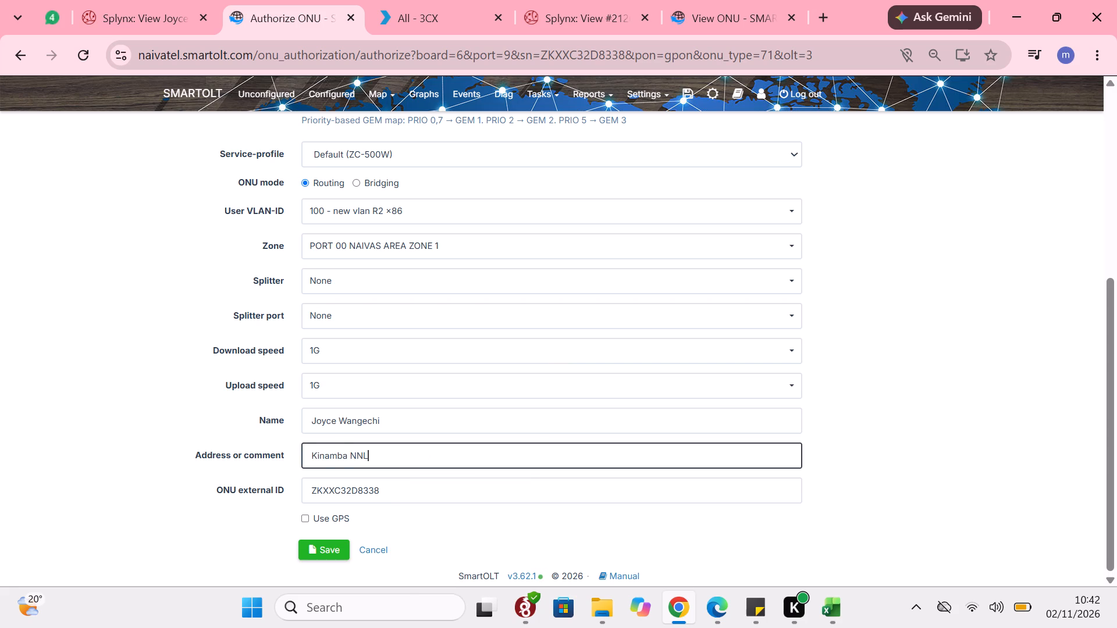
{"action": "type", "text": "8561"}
{"action": "left_click", "coordinate": [333, 537]}
{"action": "left_click", "coordinate": [327, 553]}
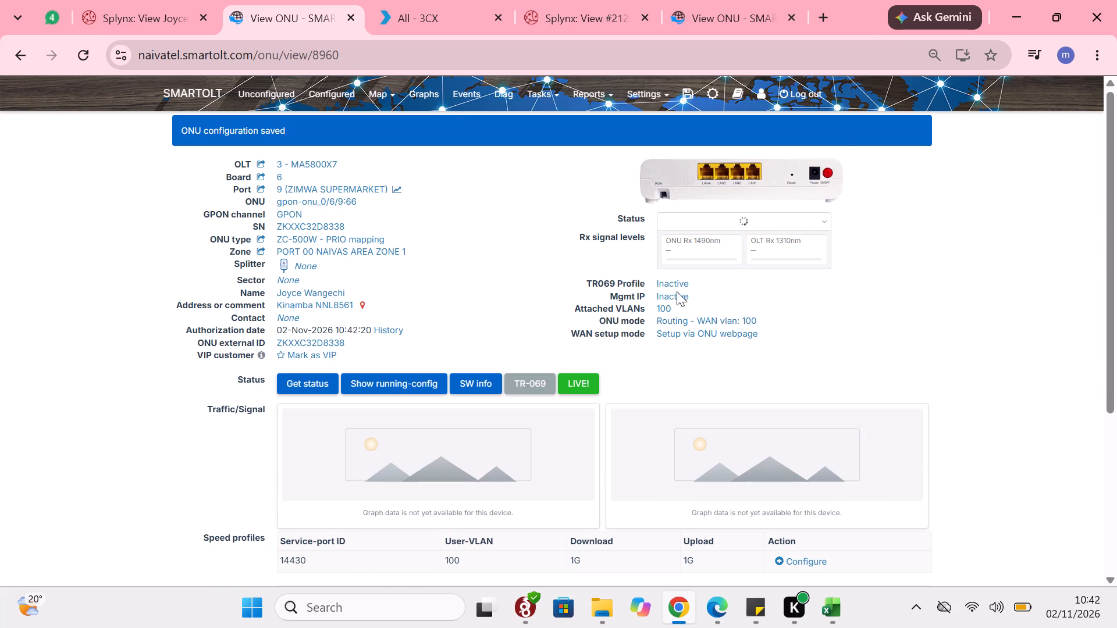
Set the new ONU's TR069 profile to SmartOLT and apply the update.
{"action": "left_click", "coordinate": [666, 287]}
{"action": "left_click", "coordinate": [525, 204]}
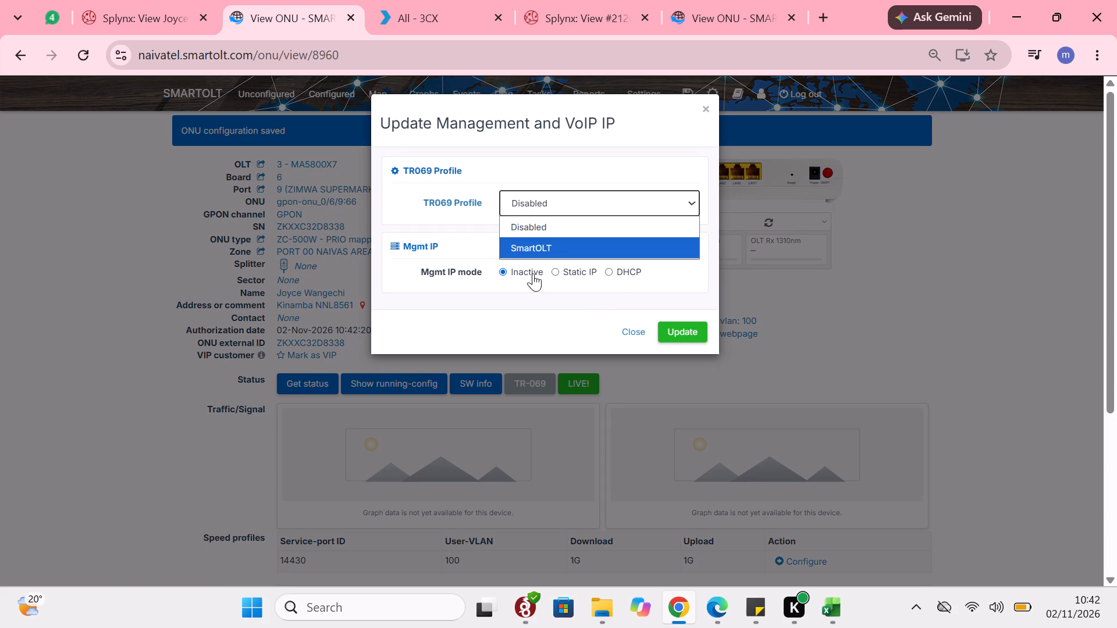
{"action": "left_click", "coordinate": [569, 247]}
{"action": "left_click", "coordinate": [691, 409]}
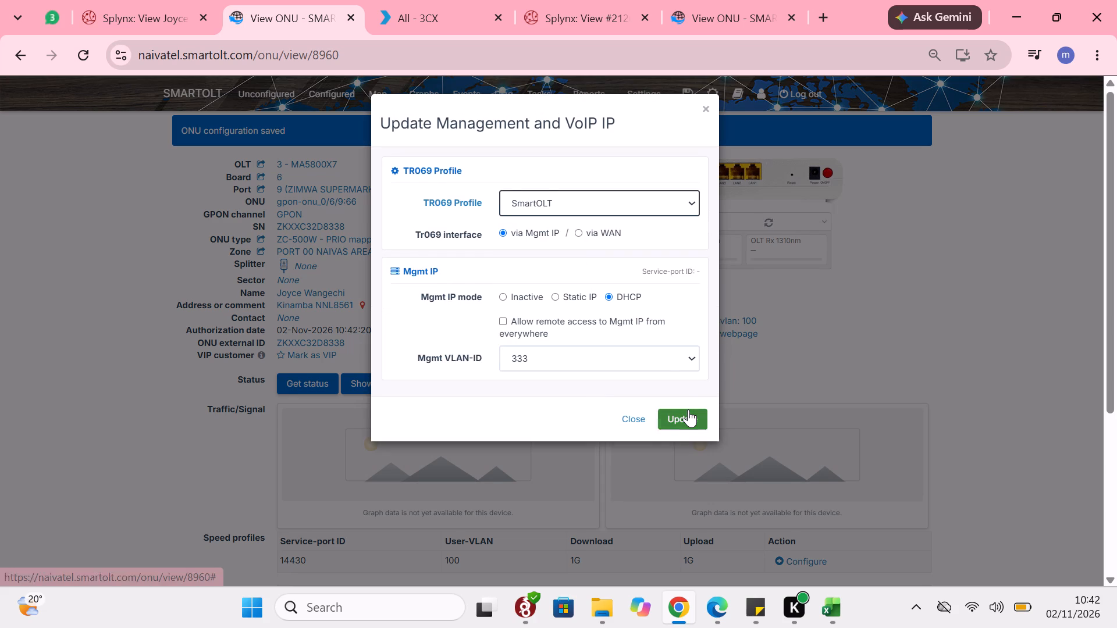
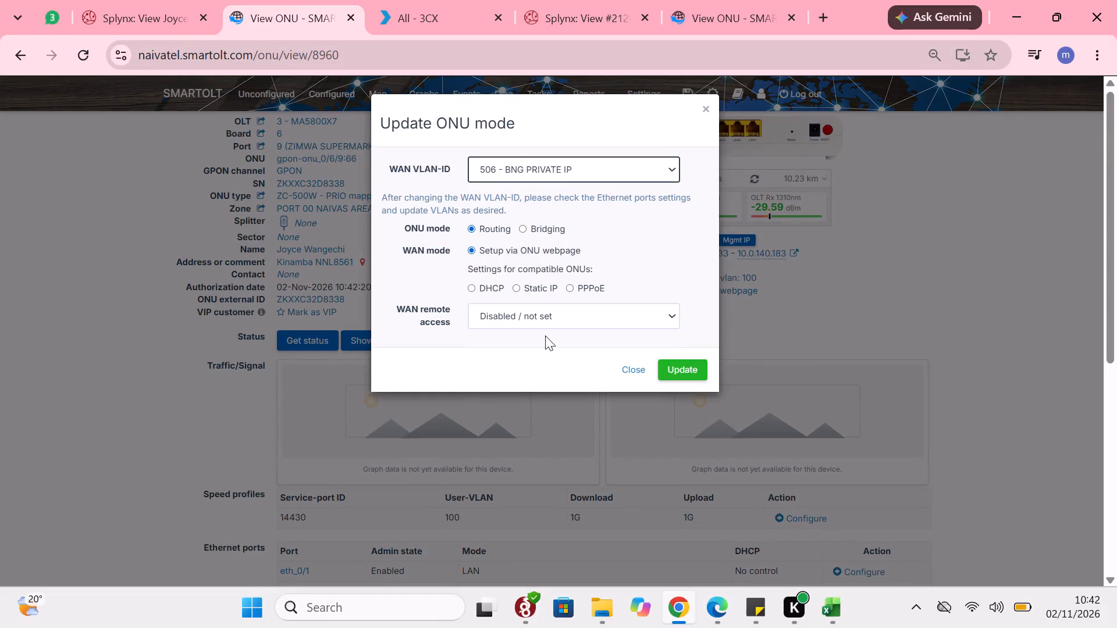
Set the ONU's WAN mode to PPPoE, fill in the copied account username and password, and apply the ONU mode update.
{"action": "left_click", "coordinate": [570, 292]}
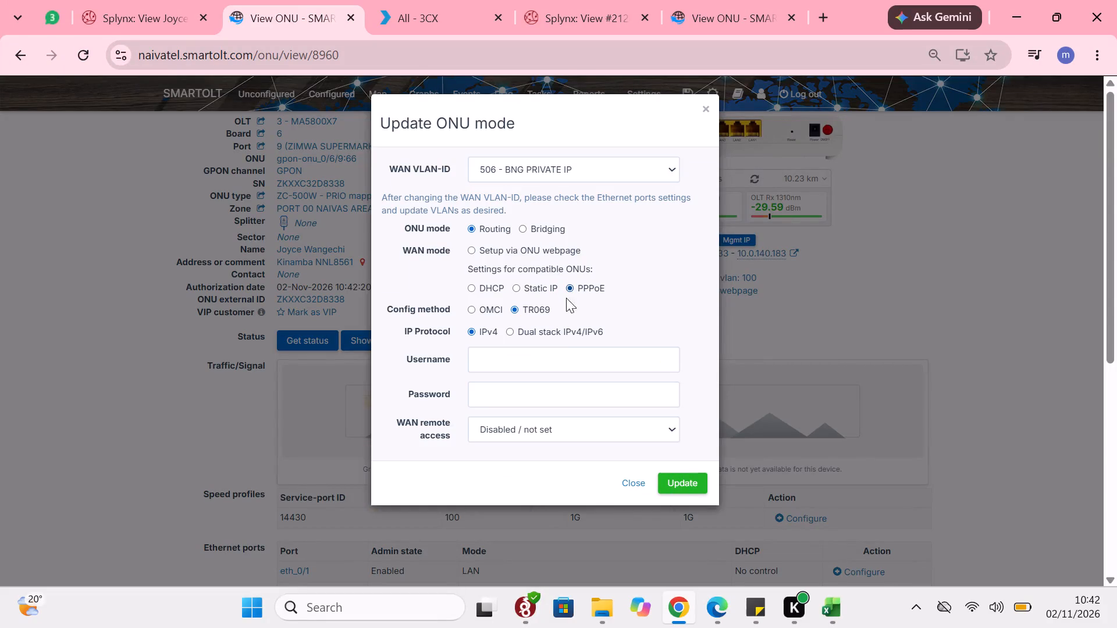
{"action": "right_click", "coordinate": [552, 344]}
{"action": "right_click", "coordinate": [514, 356]}
{"action": "left_click", "coordinate": [529, 387]}
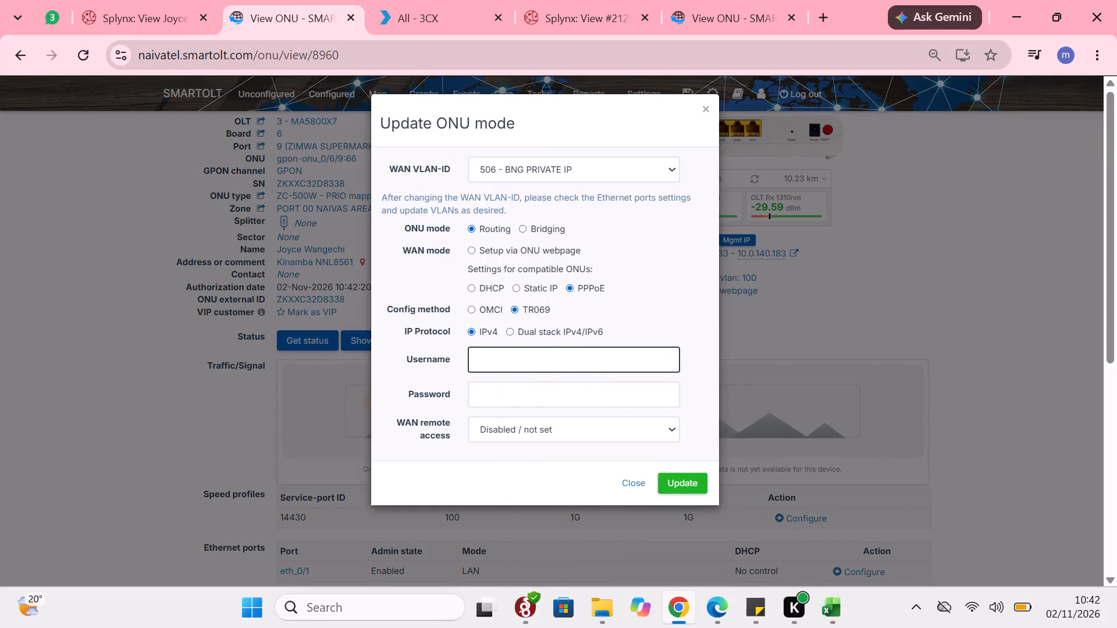
{"action": "right_click", "coordinate": [525, 394]}
{"action": "left_click", "coordinate": [549, 390]}
{"action": "left_click", "coordinate": [682, 484]}
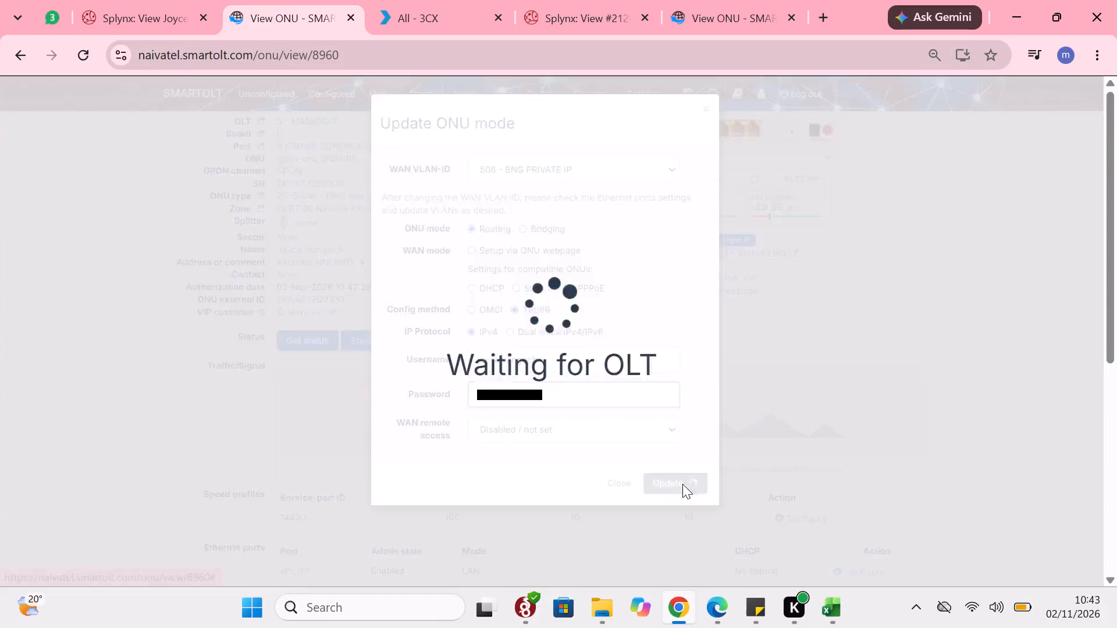
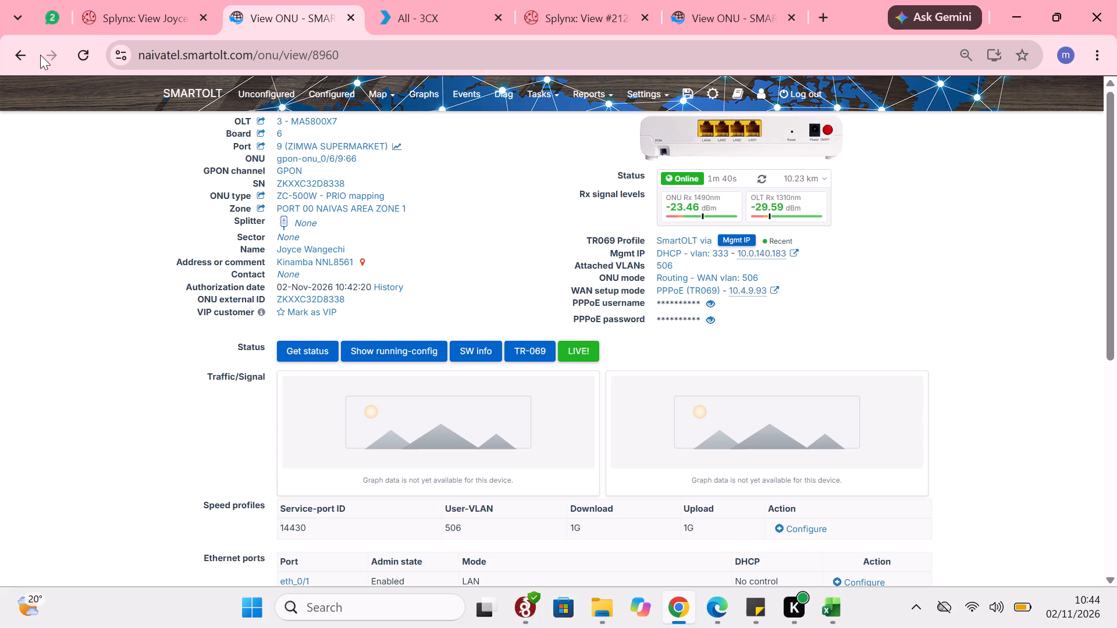
Reload the newly authorized ONU's page, review its port and WiFi configuration, and request its TR-069 device details.
{"action": "left_click", "coordinate": [82, 56]}
{"action": "scroll", "coordinate": [723, 333], "scroll_direction": "down", "scroll_amount": 9}
{"action": "scroll", "coordinate": [728, 389], "scroll_direction": "down", "scroll_amount": 4}
{"action": "scroll", "coordinate": [728, 401], "scroll_direction": "up", "scroll_amount": 3}
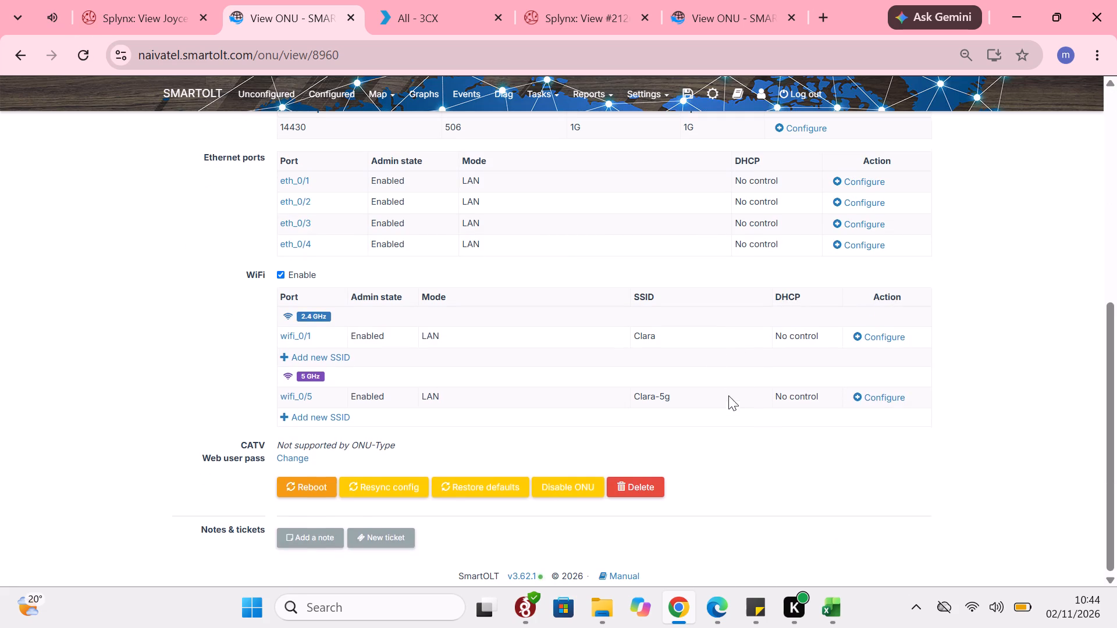
{"action": "scroll", "coordinate": [728, 395], "scroll_direction": "up", "scroll_amount": 1}
{"action": "left_click", "coordinate": [535, 303]}
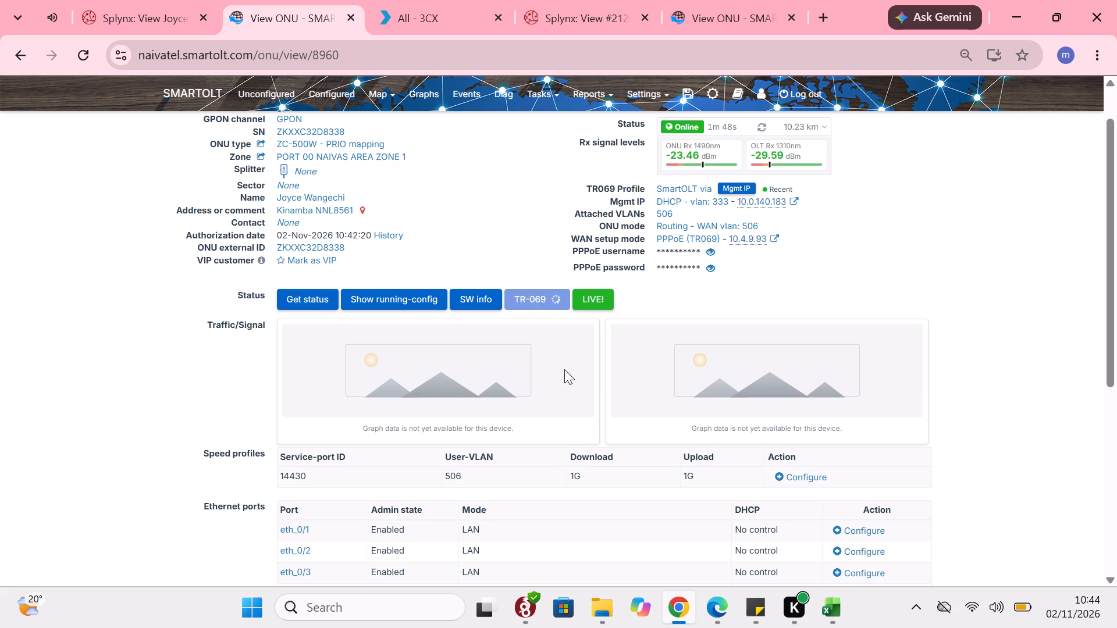
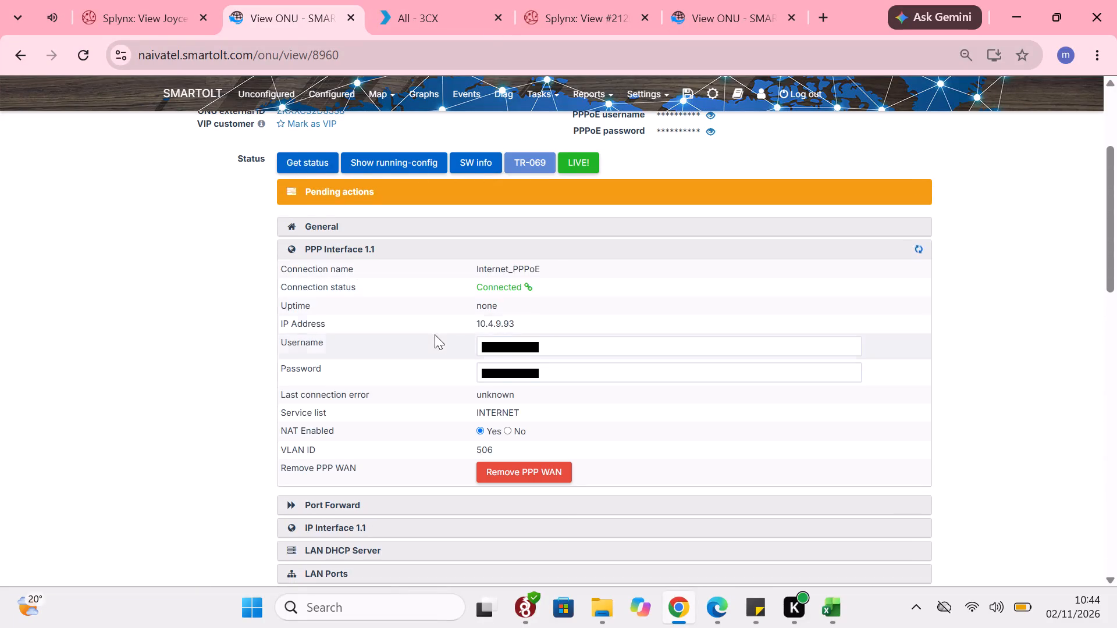
Examine the IP Interface 1.1 details in the new Kinamba ONU's TR069 status.
{"action": "scroll", "coordinate": [435, 338], "scroll_direction": "down", "scroll_amount": 4}
{"action": "left_click", "coordinate": [369, 180]}
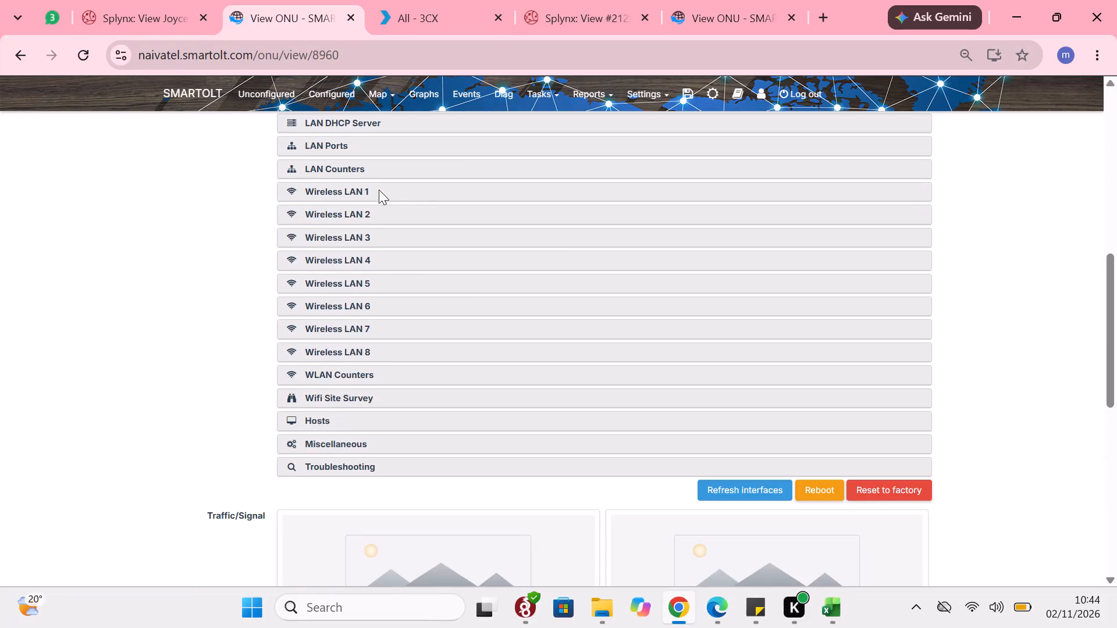
{"action": "scroll", "coordinate": [494, 327], "scroll_direction": "up", "scroll_amount": 8}
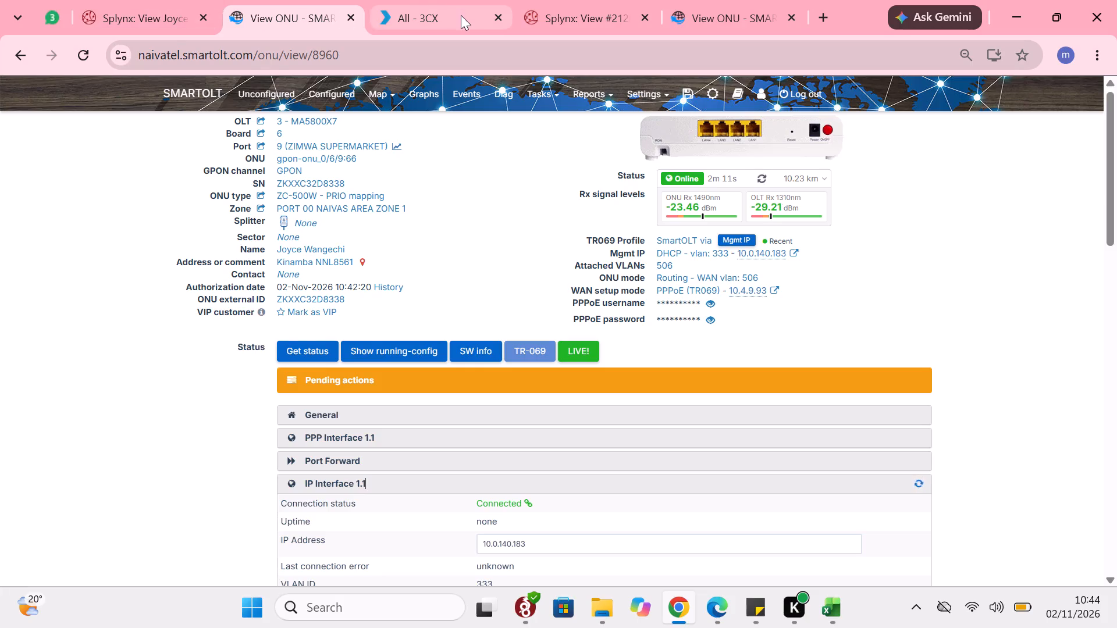
Switch to 3CX, call back the 10:37 AM caller from the incoming calls with 0 replacing the country code, and end the call.
{"action": "left_click", "coordinate": [461, 15]}
{"action": "left_click", "coordinate": [793, 172]}
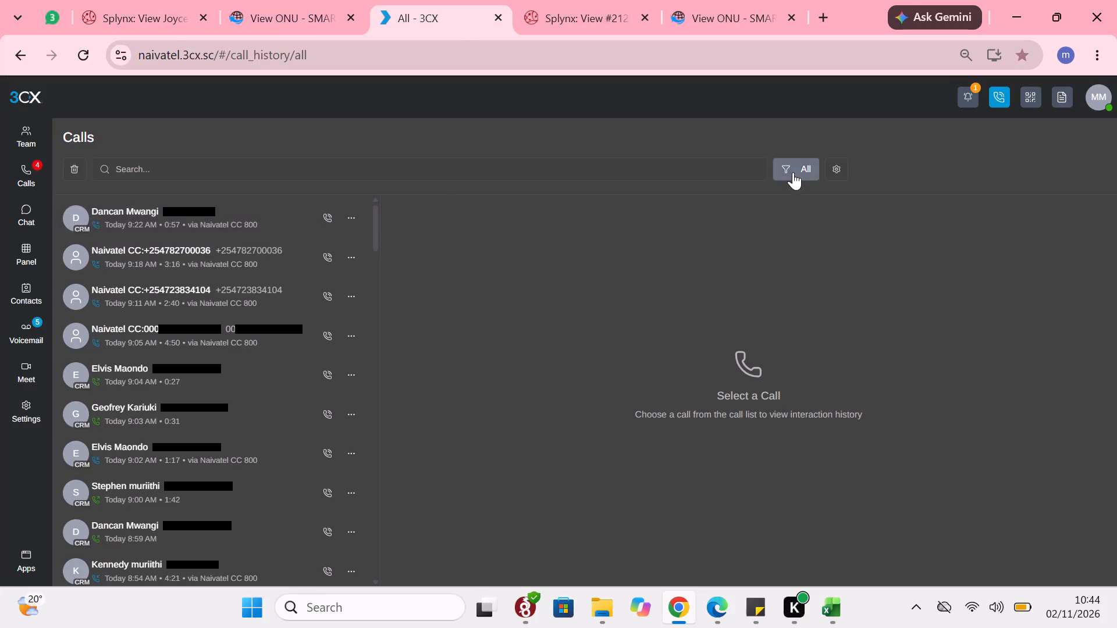
{"action": "left_click", "coordinate": [803, 205]}
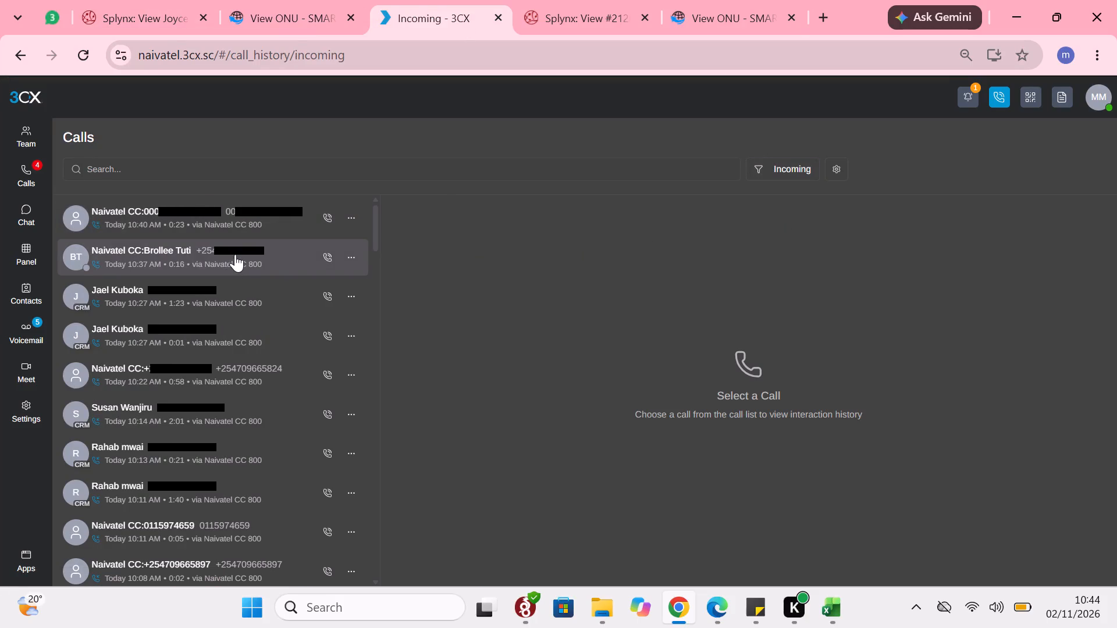
{"action": "left_click", "coordinate": [349, 261]}
{"action": "left_click", "coordinate": [401, 298]}
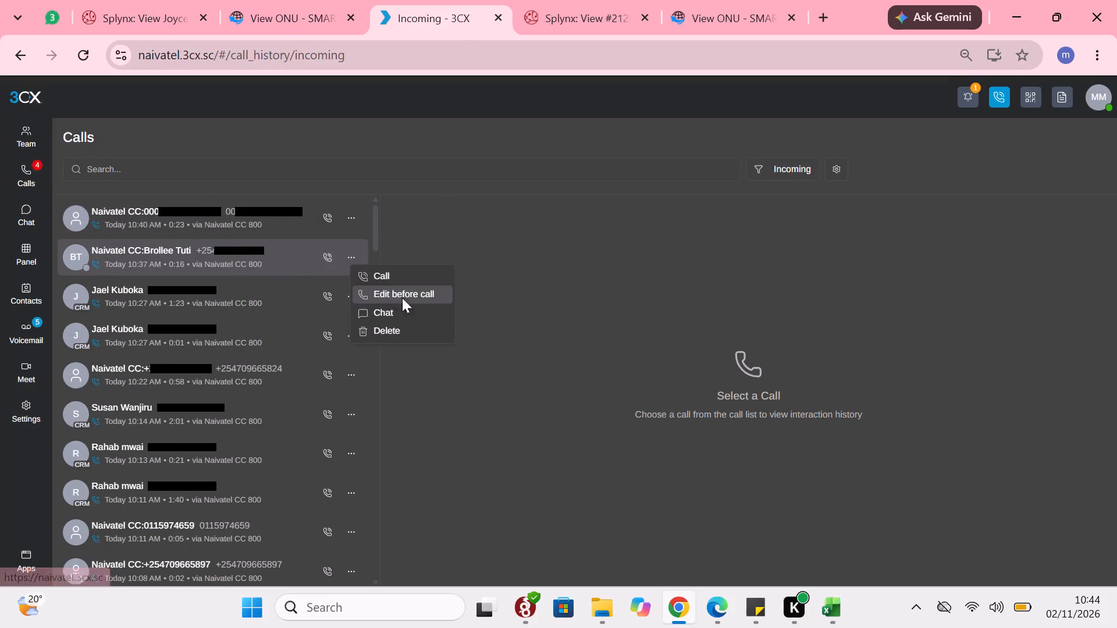
{"action": "left_click_drag", "start_coordinate": [998, 147], "coordinate": [950, 151]}
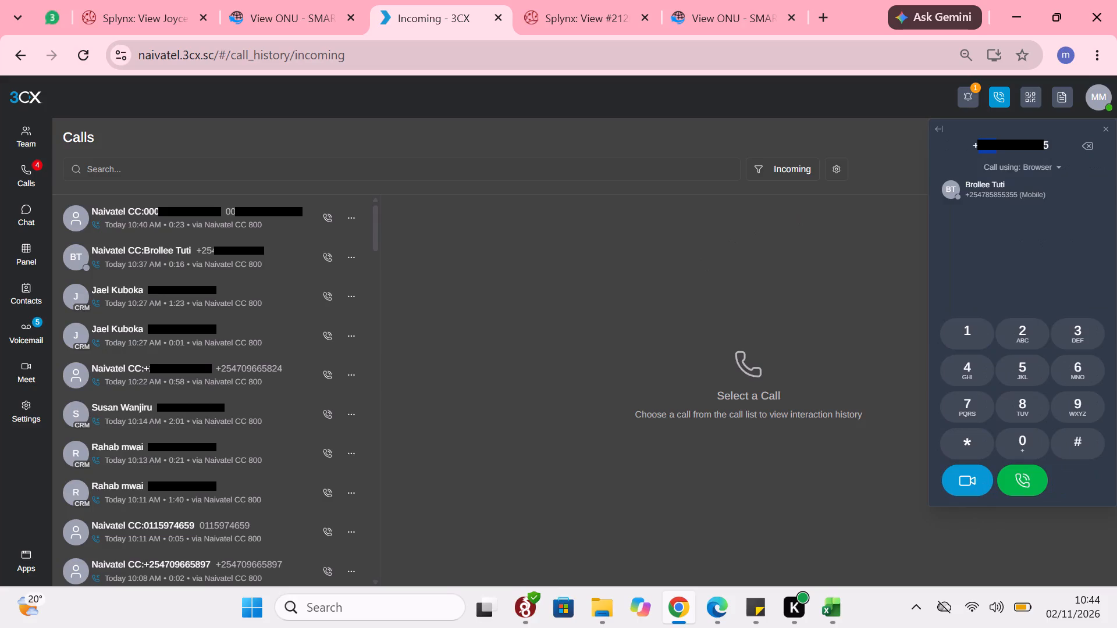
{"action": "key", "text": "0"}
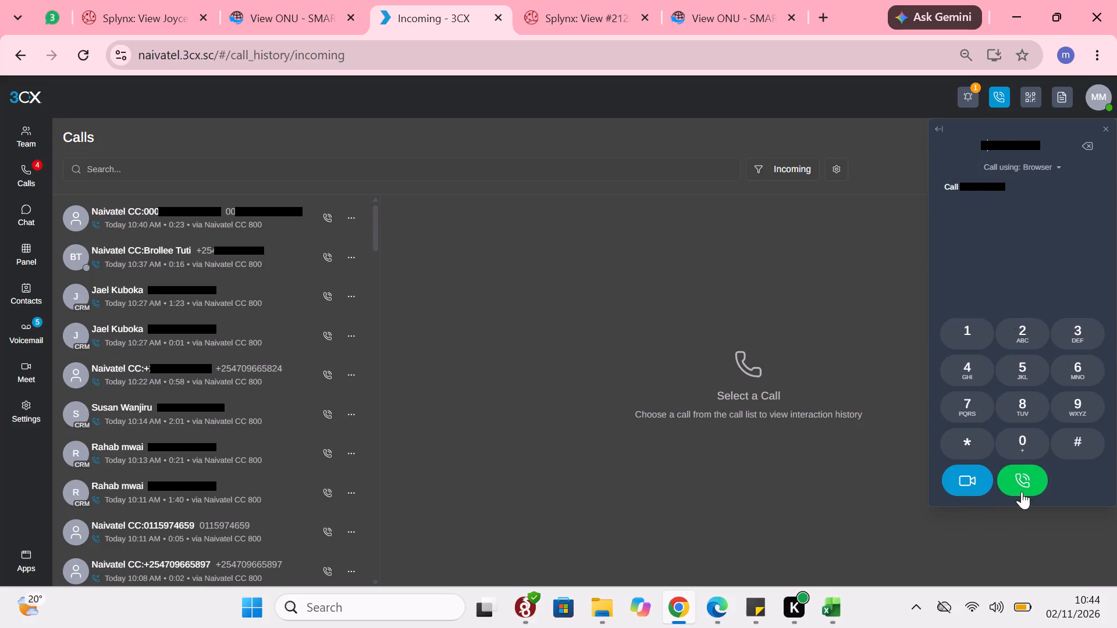
{"action": "left_click", "coordinate": [1025, 486]}
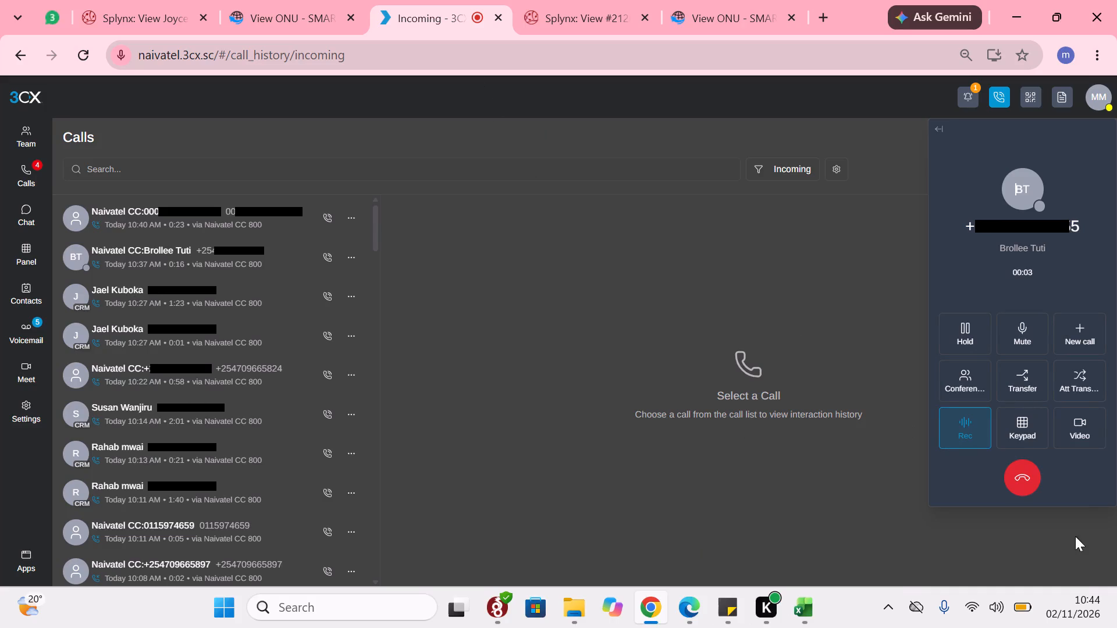
{"action": "left_click", "coordinate": [1022, 481]}
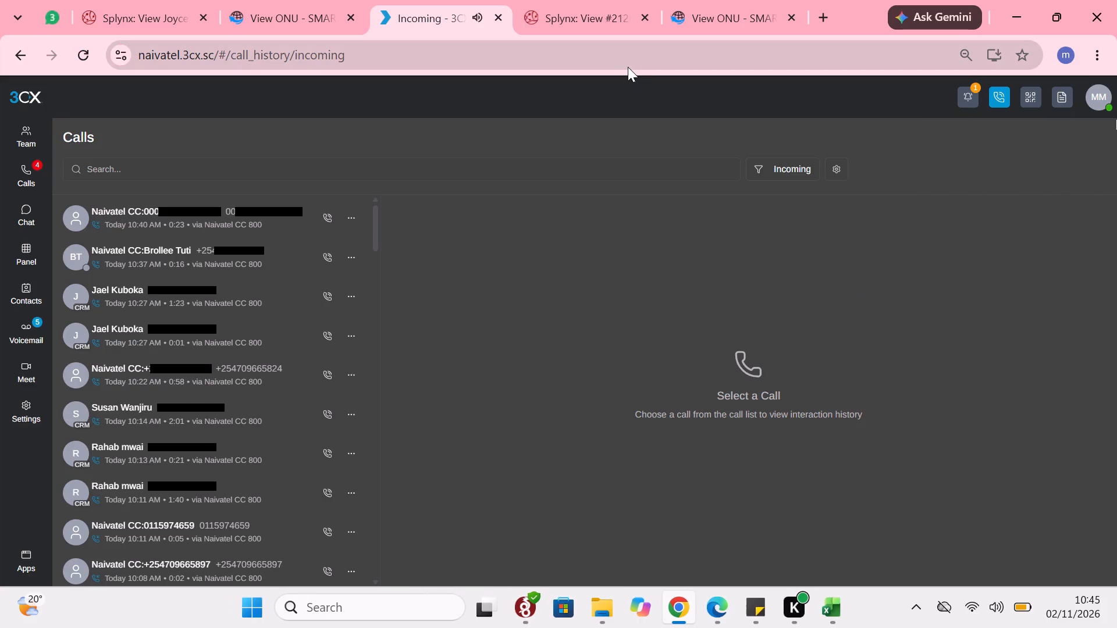
Check the serial number of the Centuary ONU in its replace-by-SN form and return to the Kinamba ONU's page.
{"action": "left_click", "coordinate": [691, 24]}
{"action": "scroll", "coordinate": [433, 334], "scroll_direction": "up", "scroll_amount": 3}
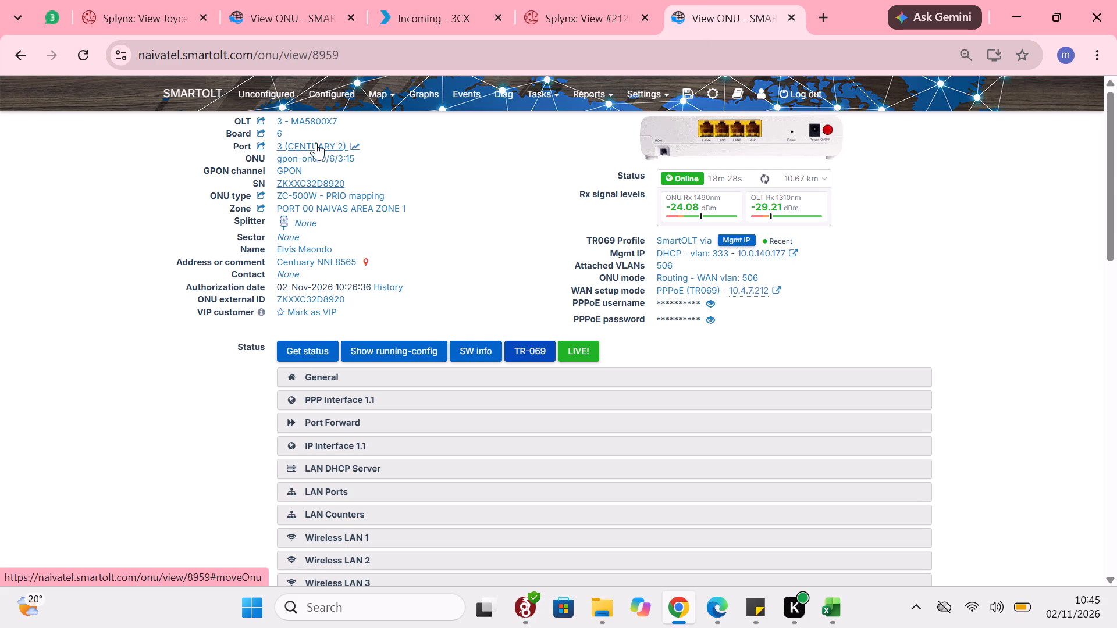
{"action": "left_click", "coordinate": [308, 185]}
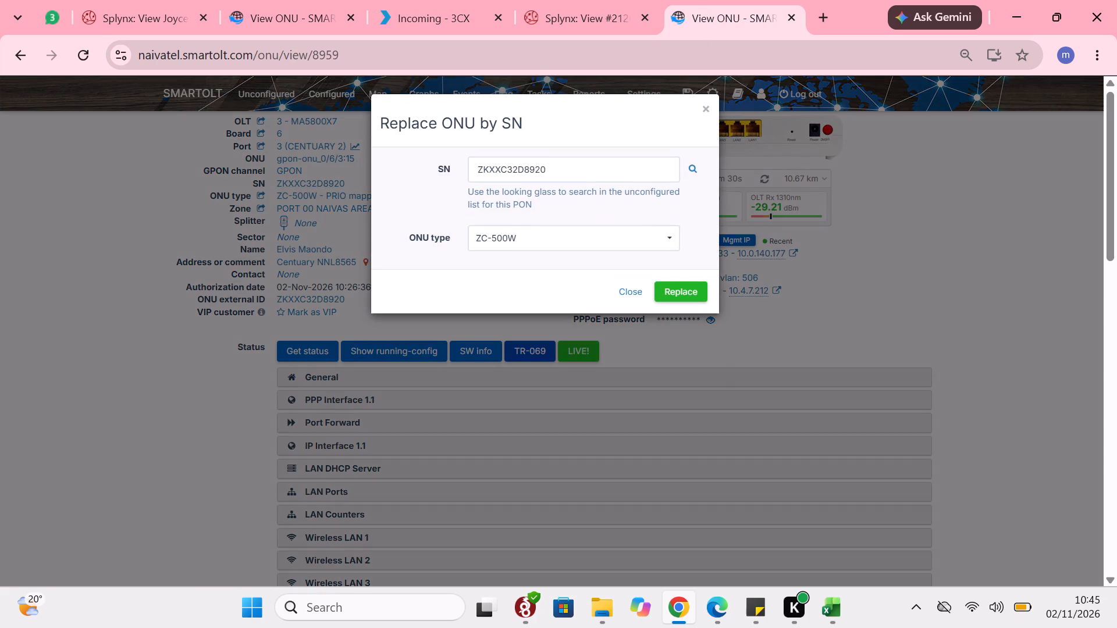
{"action": "left_click", "coordinate": [295, 11]}
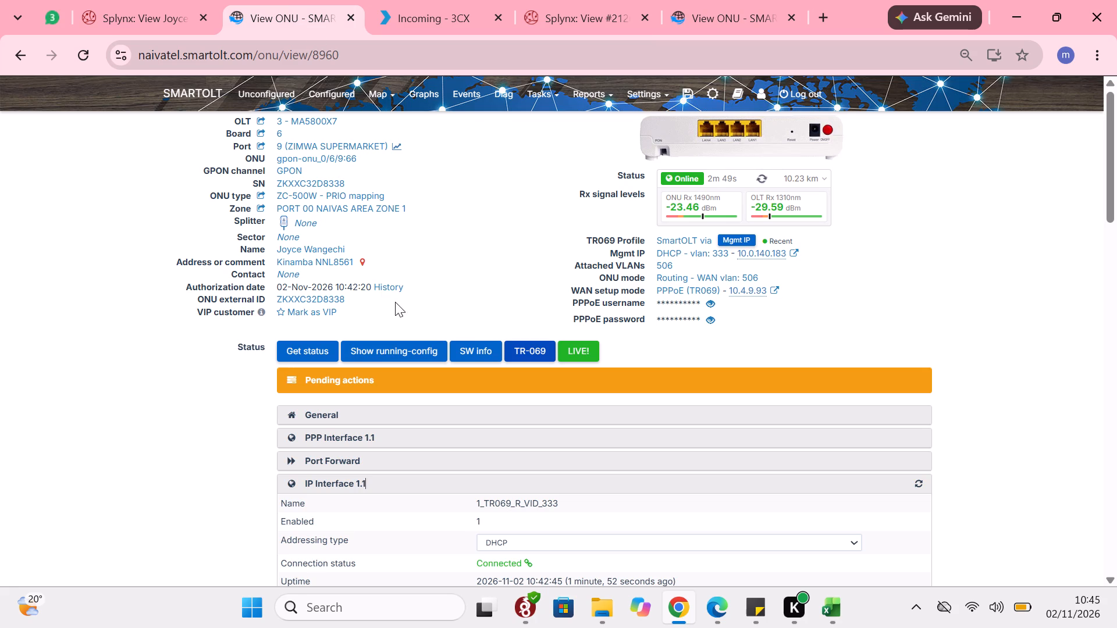
{"action": "scroll", "coordinate": [605, 351], "scroll_direction": "down", "scroll_amount": 4}
{"action": "scroll", "coordinate": [605, 351], "scroll_direction": "up", "scroll_amount": 7}
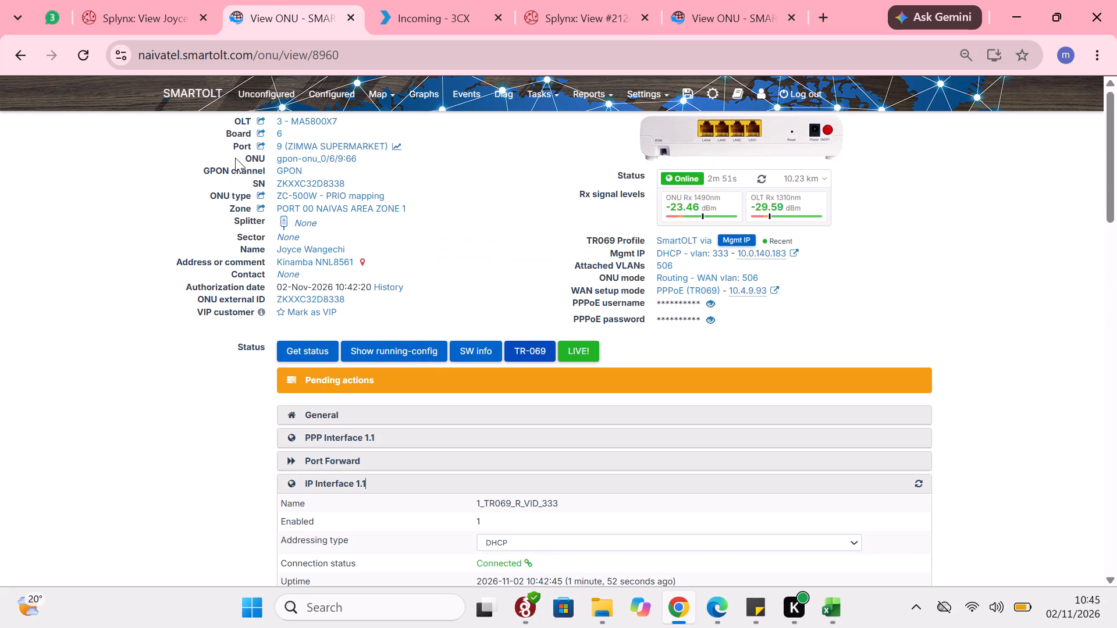
{"action": "left_click", "coordinate": [292, 179]}
{"action": "double_click", "coordinate": [504, 169]}
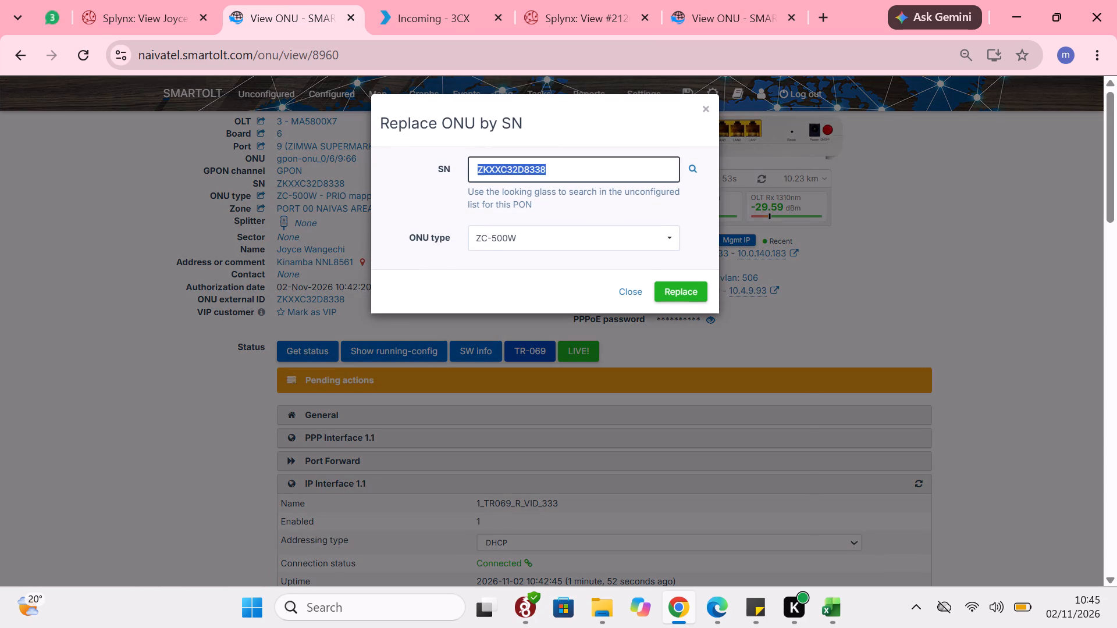
{"action": "right_click", "coordinate": [504, 169]}
{"action": "left_click", "coordinate": [576, 247]}
{"action": "left_click", "coordinate": [632, 294]}
{"action": "scroll", "coordinate": [317, 164], "scroll_direction": "up", "scroll_amount": 3}
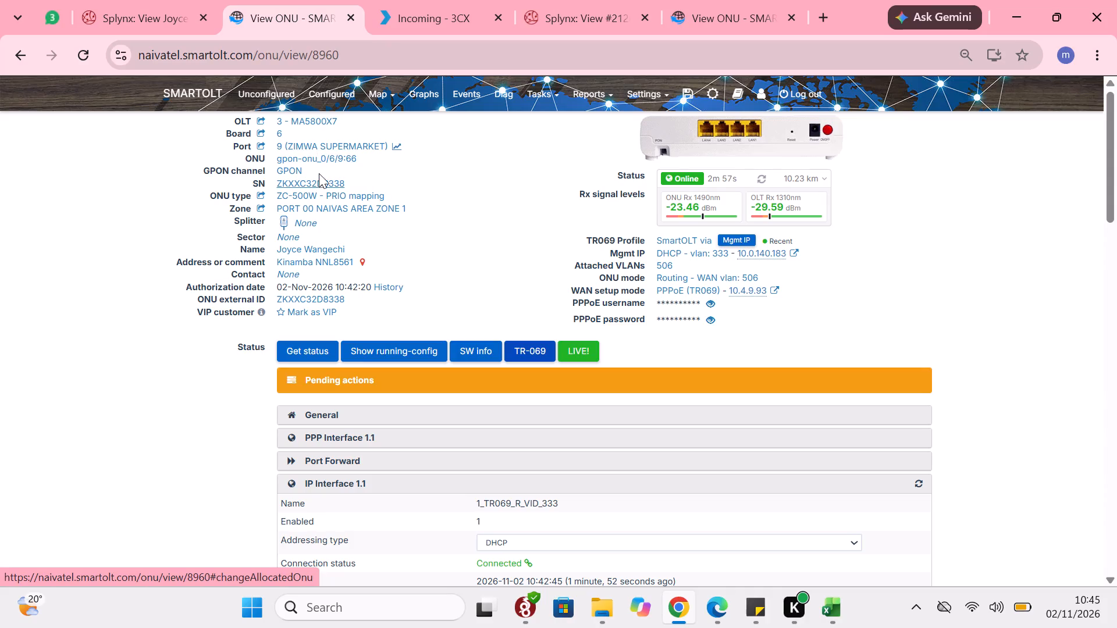
Switch to the customer's record in Splynx, set the location to ZIMWA SUPERMARKET and save the customer information.
{"action": "left_click", "coordinate": [131, 13]}
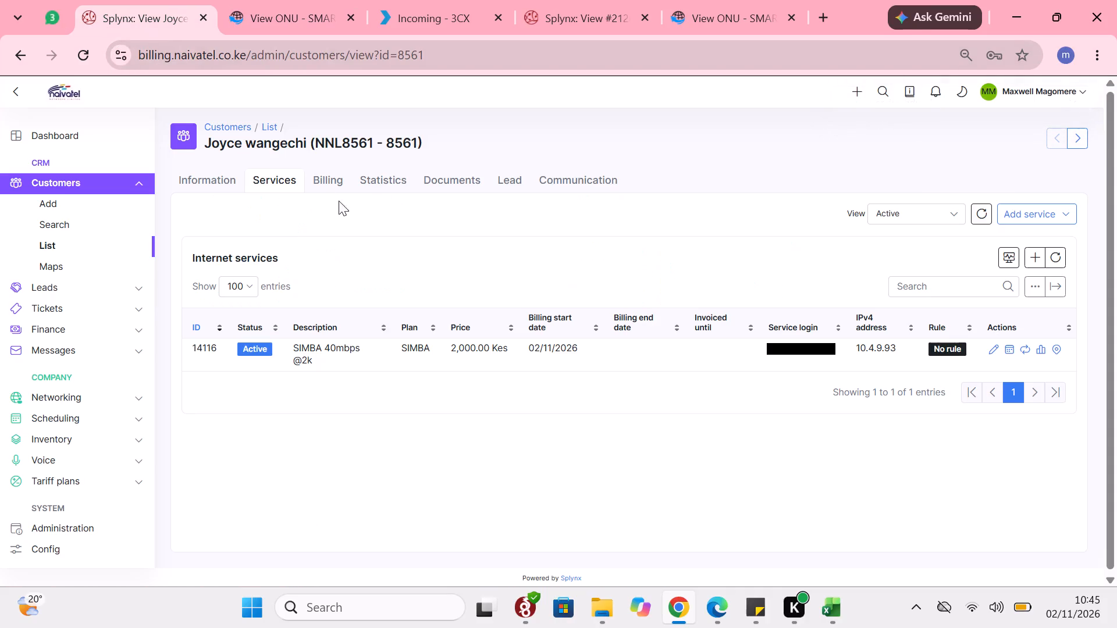
{"action": "left_click", "coordinate": [190, 180]}
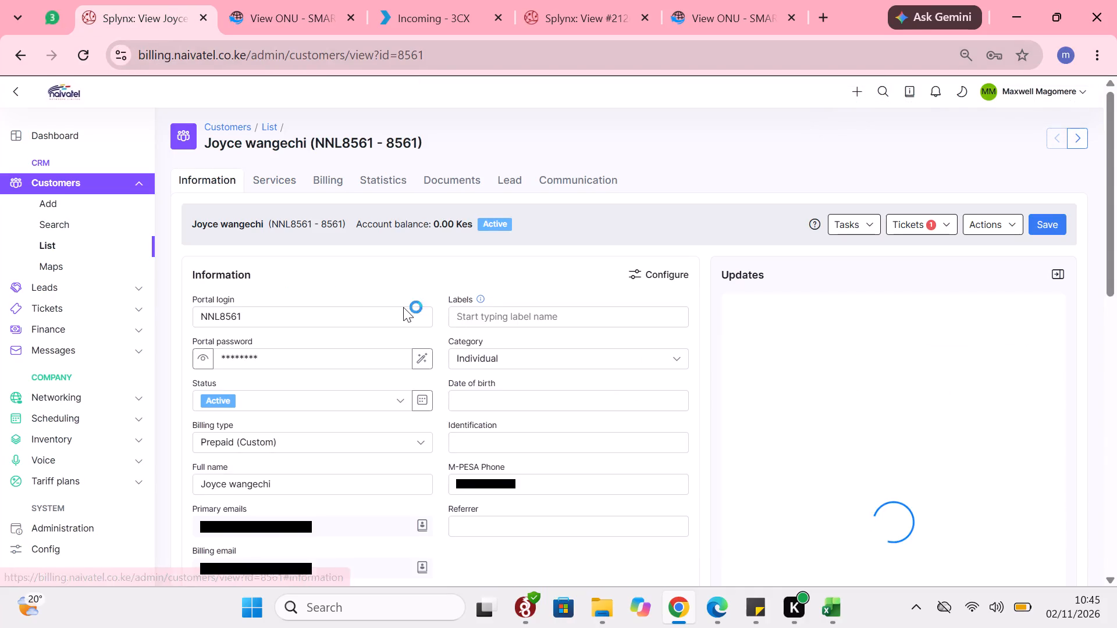
{"action": "scroll", "coordinate": [472, 324], "scroll_direction": "down", "scroll_amount": 5}
{"action": "scroll", "coordinate": [558, 390], "scroll_direction": "up", "scroll_amount": 5}
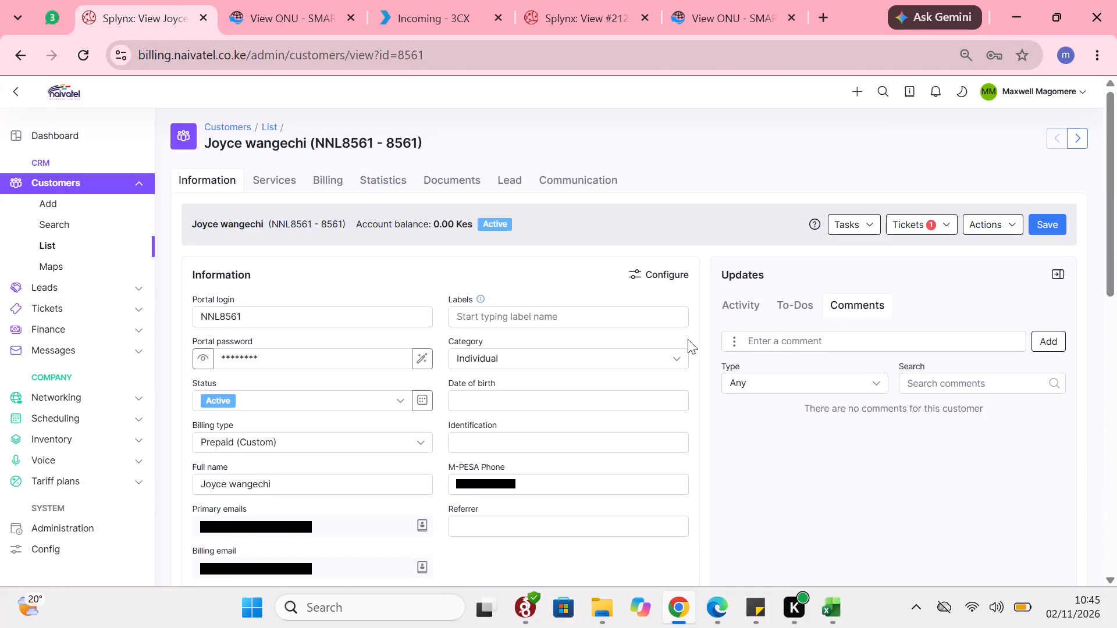
{"action": "scroll", "coordinate": [419, 359], "scroll_direction": "down", "scroll_amount": 4}
{"action": "left_click", "coordinate": [232, 345]}
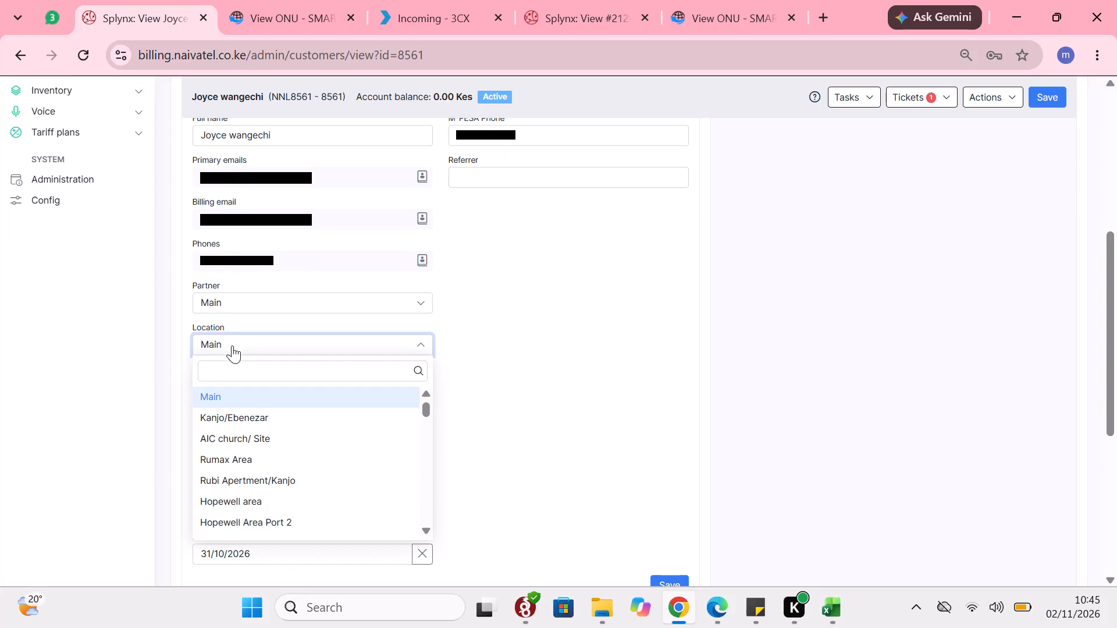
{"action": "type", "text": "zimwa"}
{"action": "left_click", "coordinate": [249, 394]}
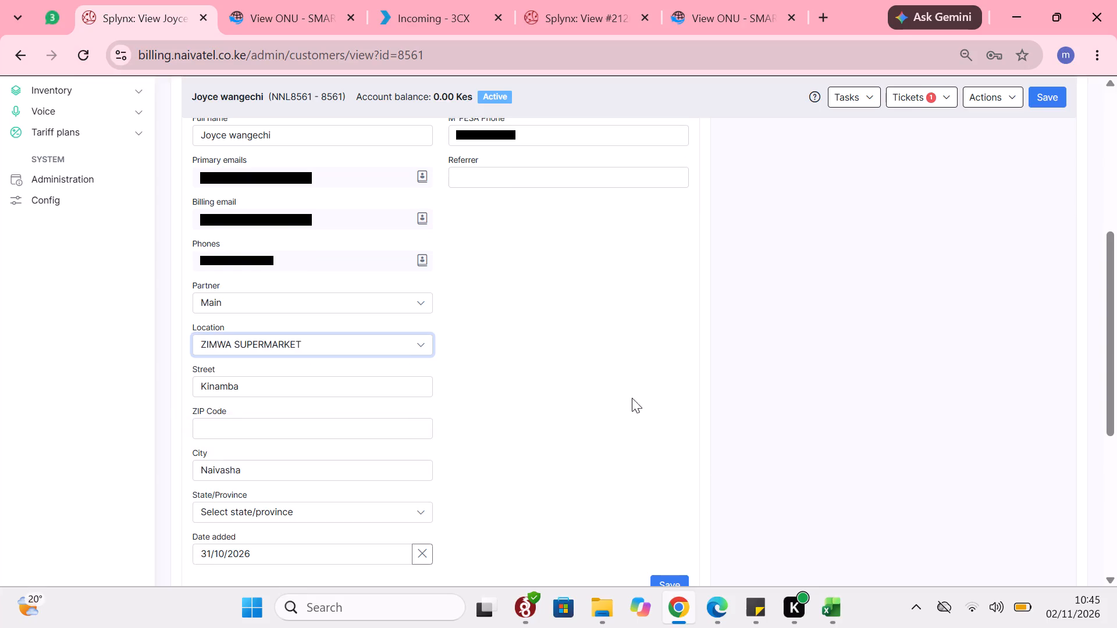
{"action": "left_click", "coordinate": [667, 580]}
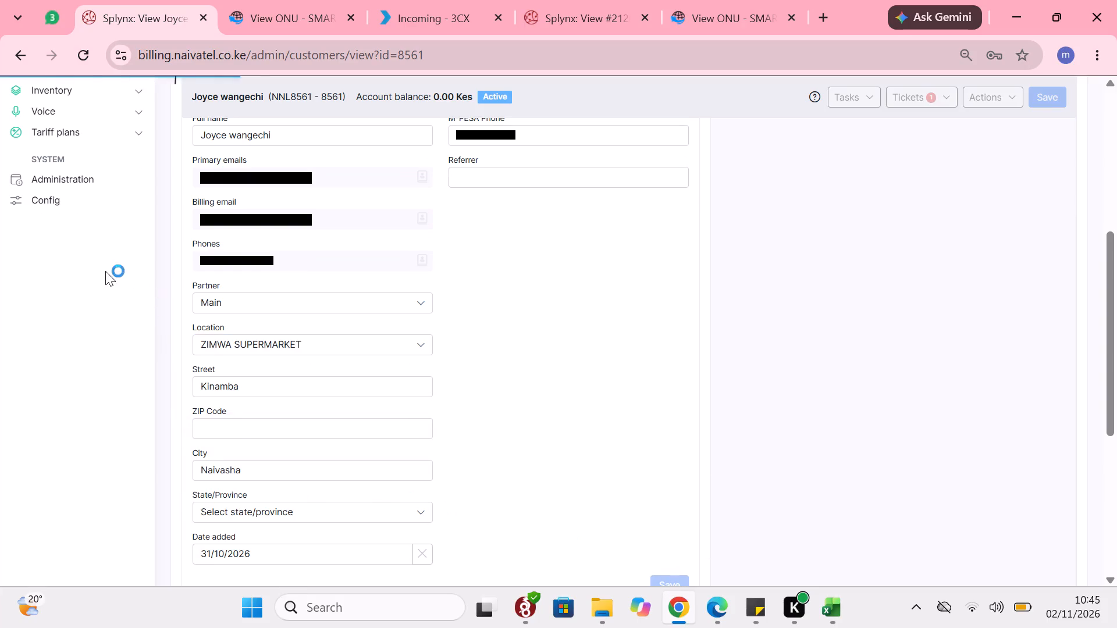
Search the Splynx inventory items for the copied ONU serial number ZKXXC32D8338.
{"action": "scroll", "coordinate": [370, 306], "scroll_direction": "up", "scroll_amount": 3}
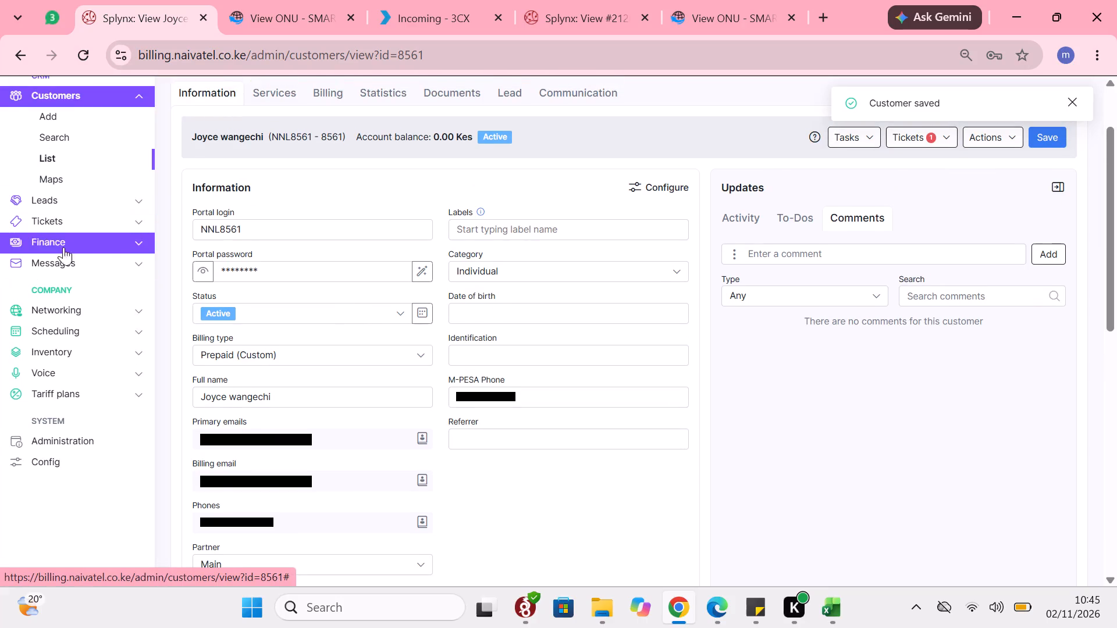
{"action": "left_click", "coordinate": [56, 357]}
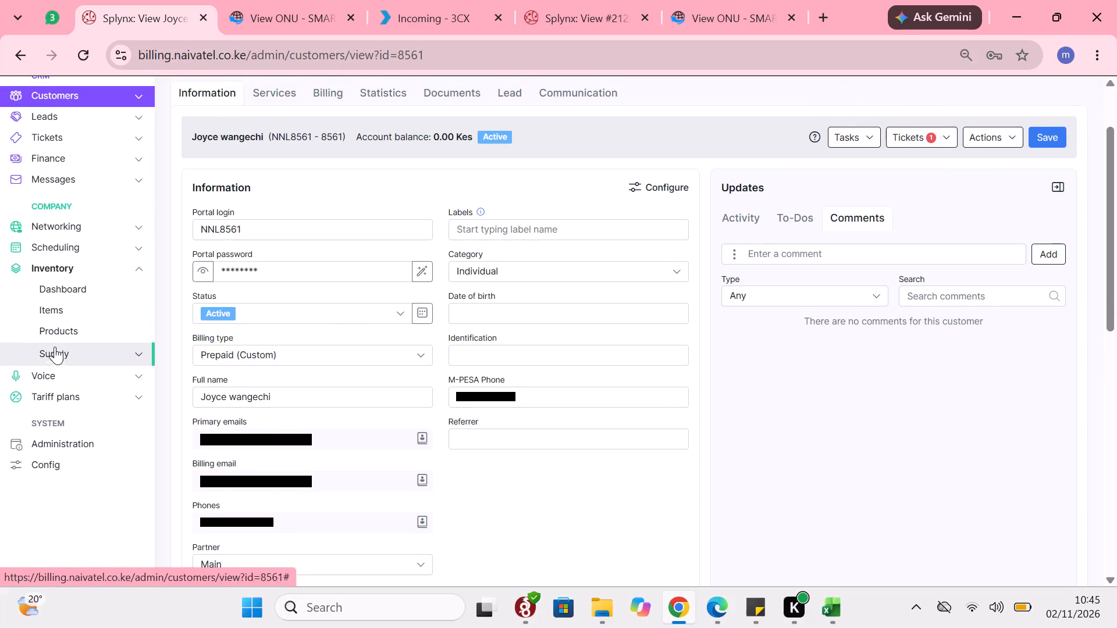
{"action": "left_click", "coordinate": [48, 315]}
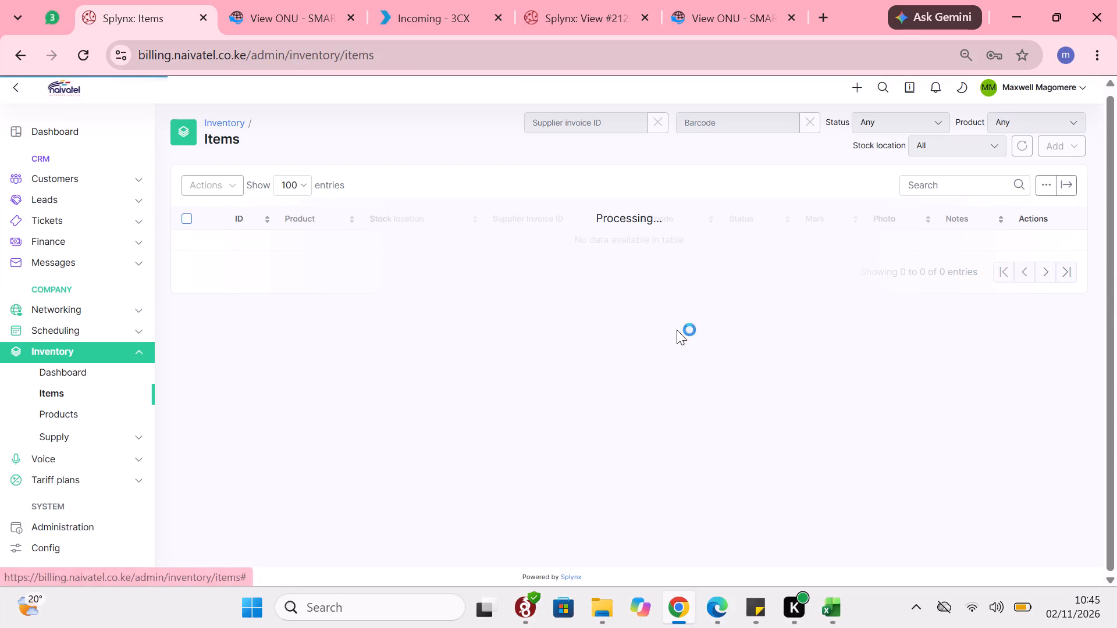
{"action": "right_click", "coordinate": [942, 184]}
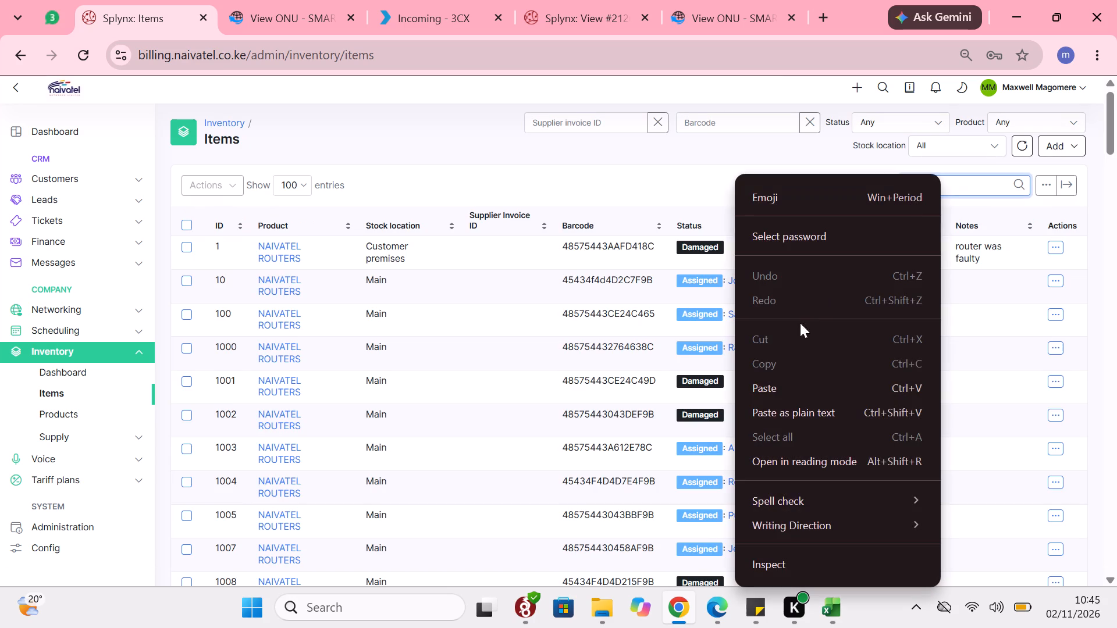
{"action": "left_click", "coordinate": [791, 387]}
{"action": "key", "text": "Return"}
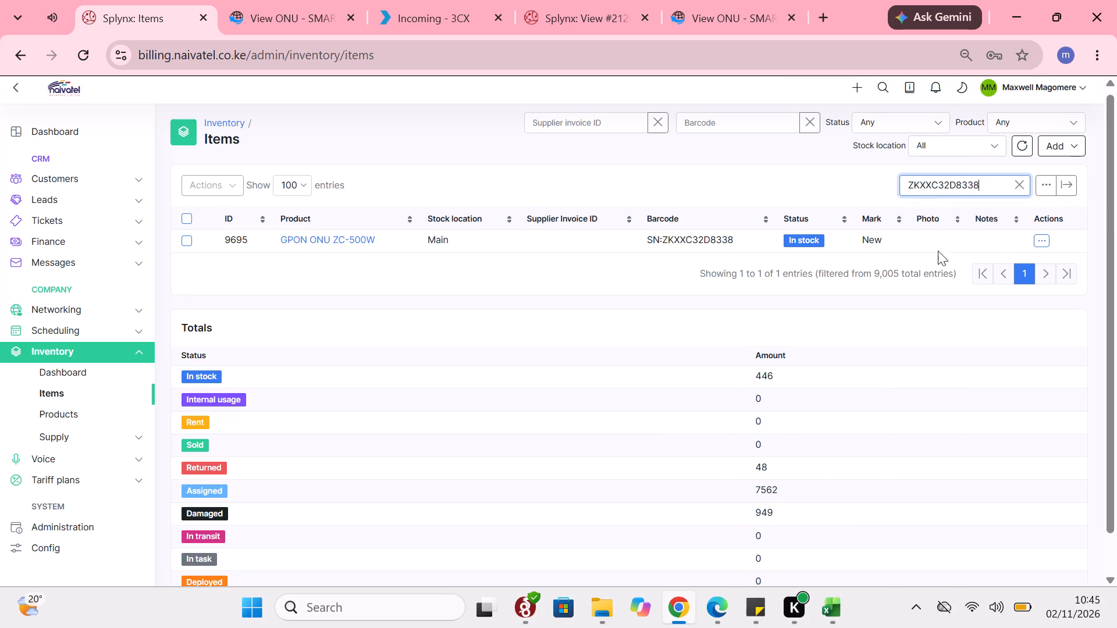
{"action": "left_click_drag", "start_coordinate": [662, 237], "coordinate": [631, 238]}
{"action": "key", "text": "BackSpace"}
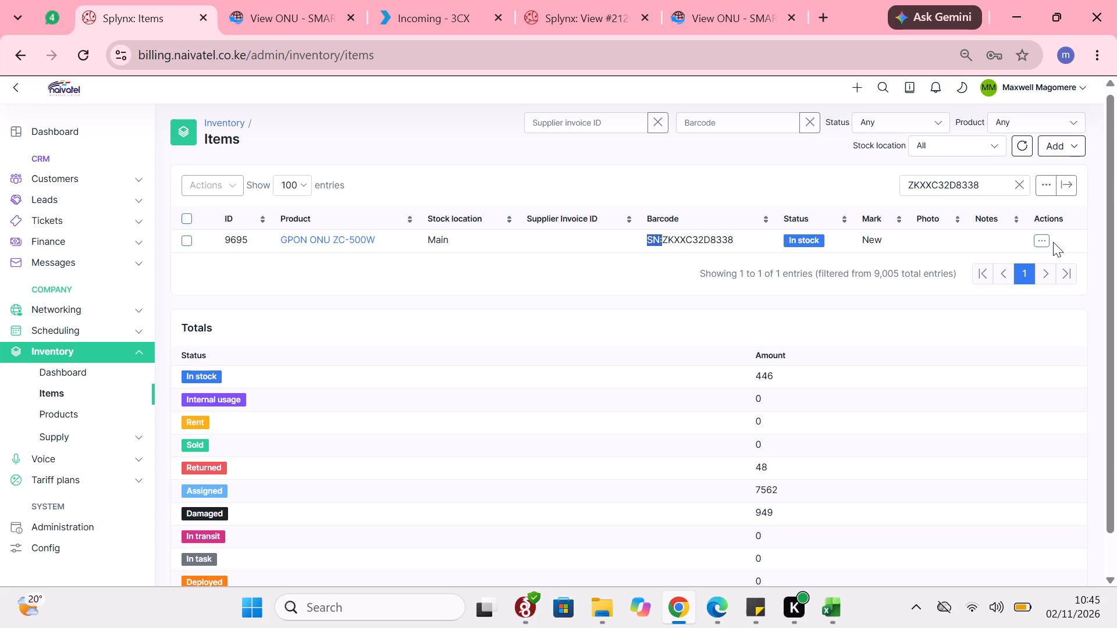
Assign the GPON ONU ZC-500W item to the customer, found by account number, with stock location Customer premises, and save.
{"action": "left_click", "coordinate": [1043, 241]}
{"action": "left_click", "coordinate": [515, 321]}
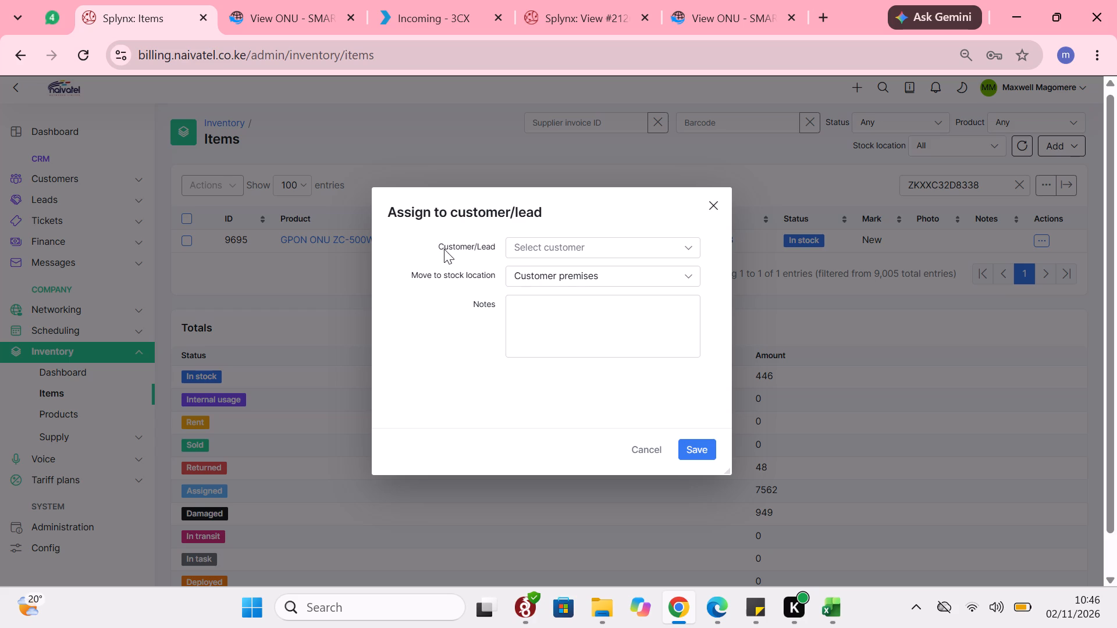
{"action": "left_click", "coordinate": [549, 250]}
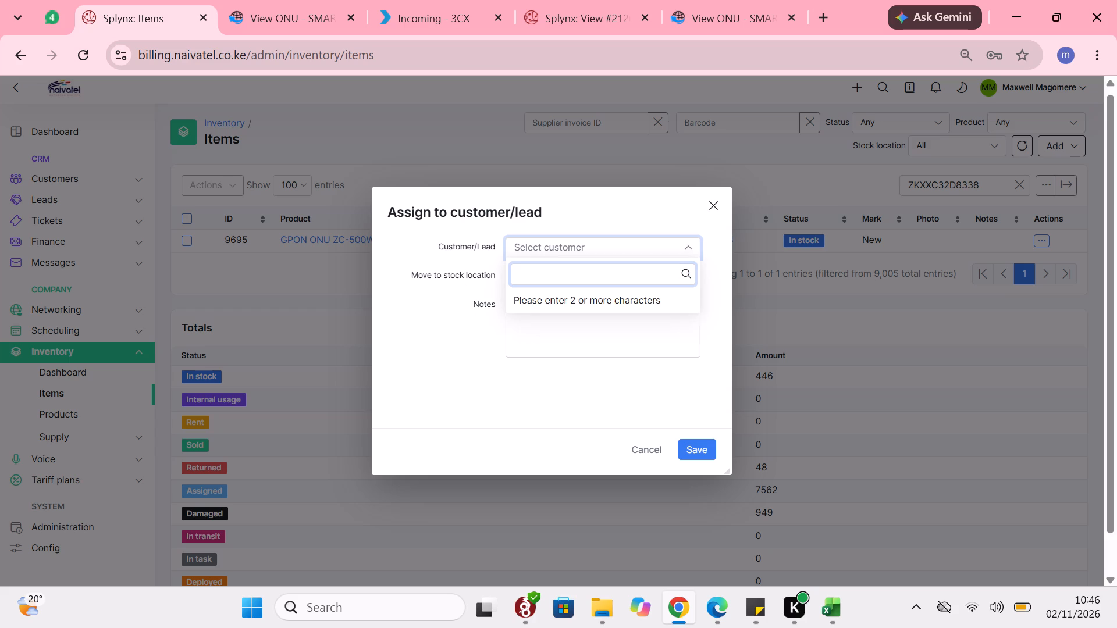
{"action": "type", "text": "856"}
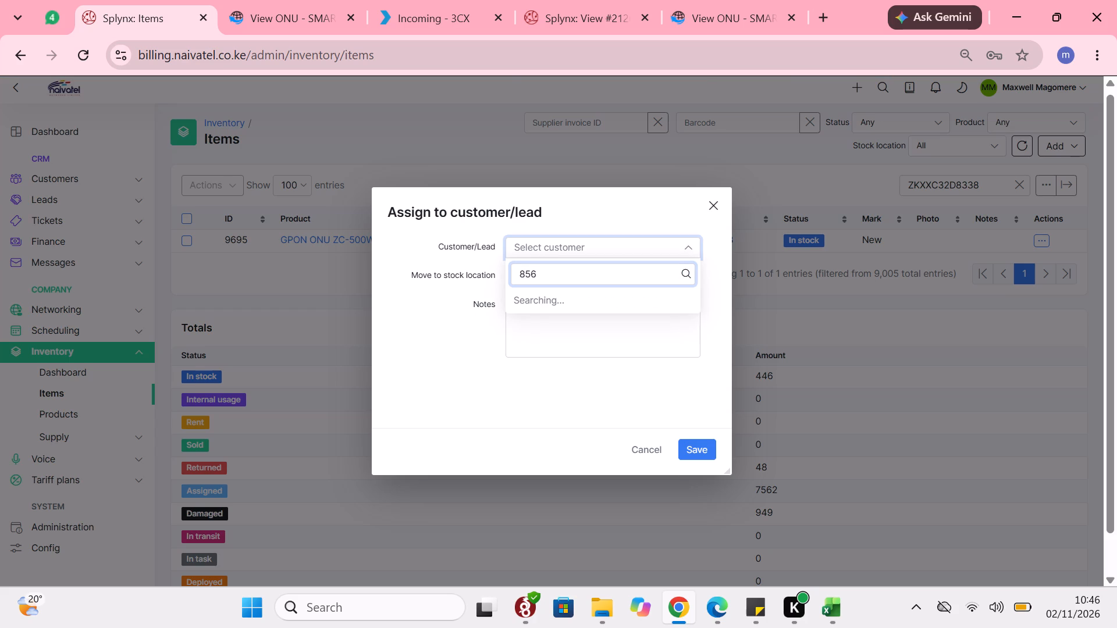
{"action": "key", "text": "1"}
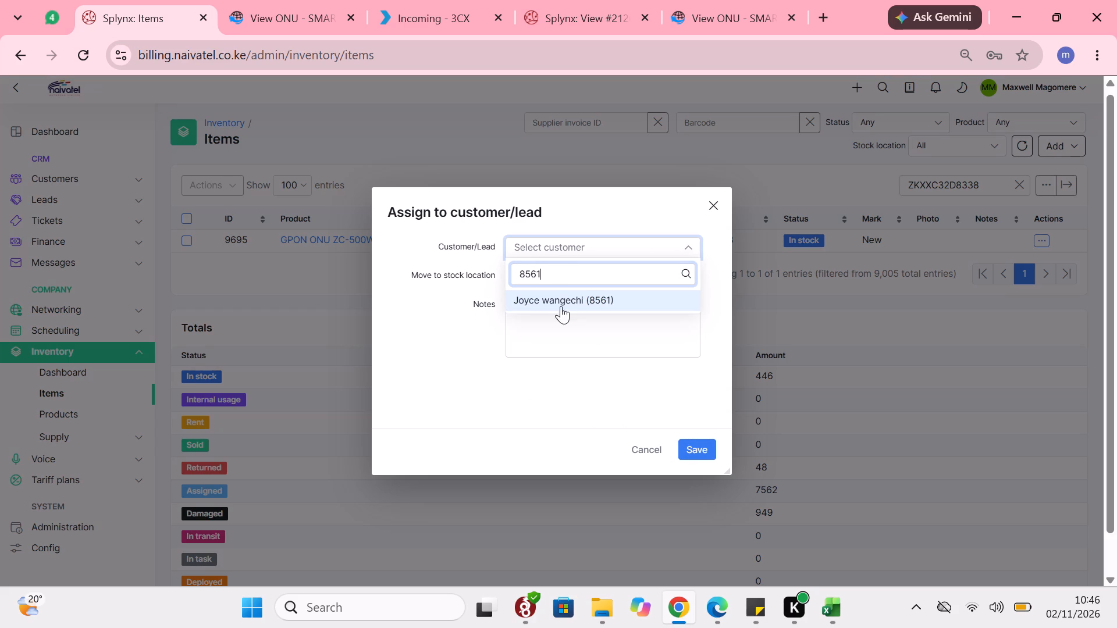
{"action": "left_click", "coordinate": [560, 300]}
{"action": "left_click", "coordinate": [704, 449]}
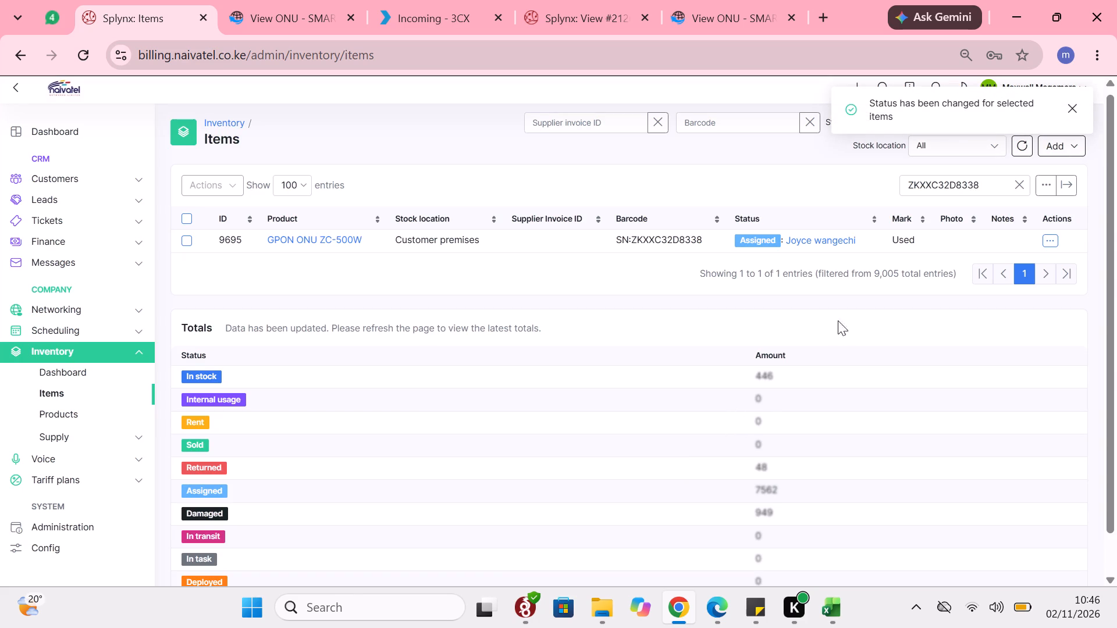
{"action": "scroll", "coordinate": [712, 420], "scroll_direction": "up", "scroll_amount": 5}
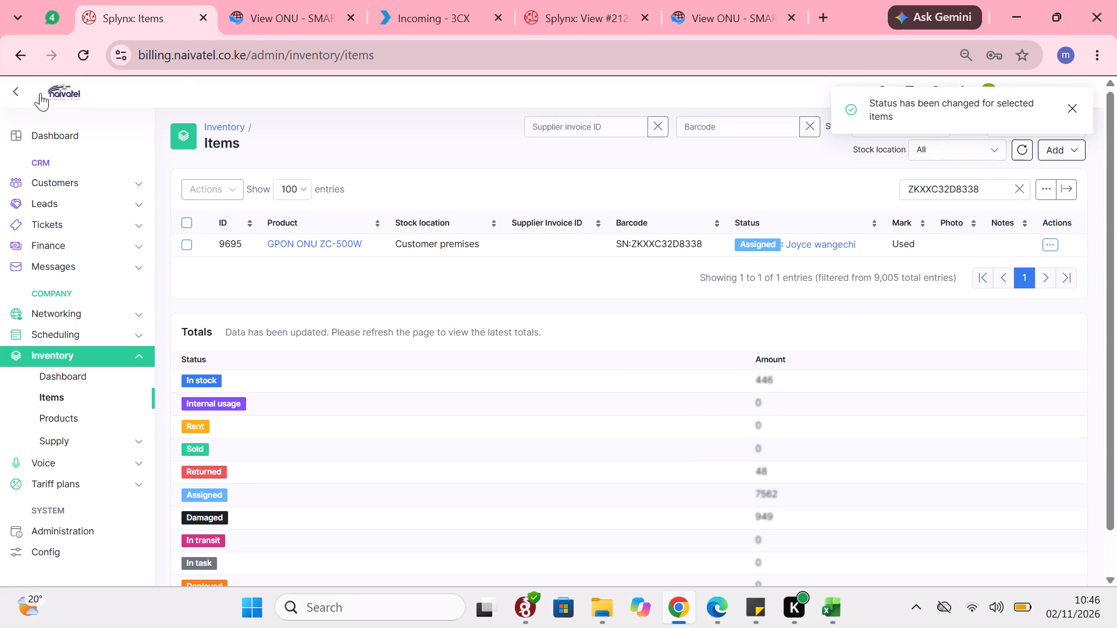
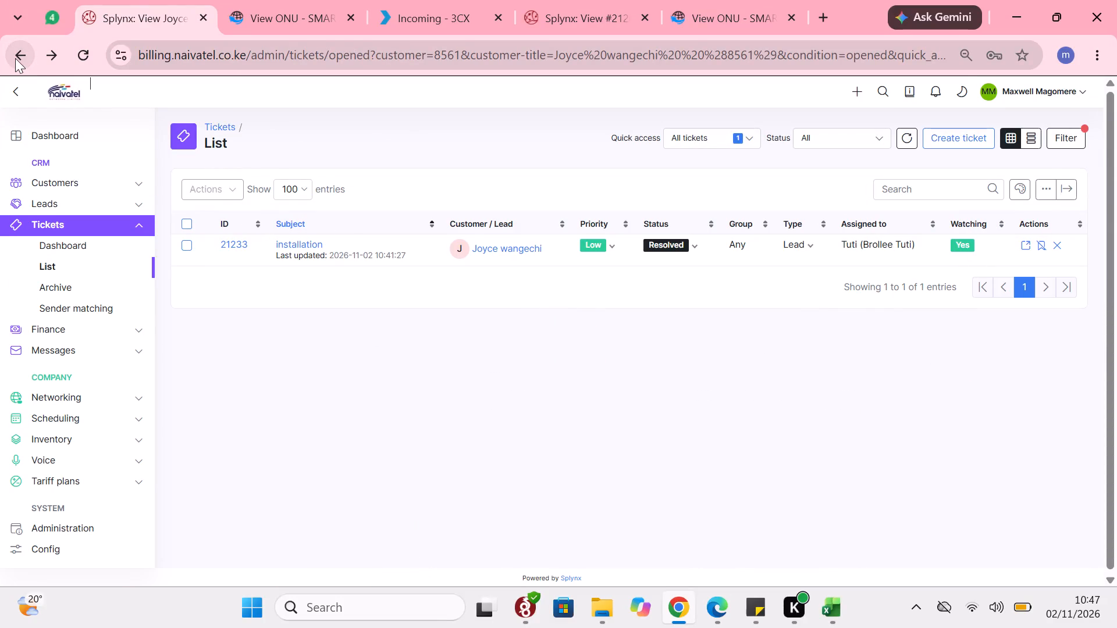
Return to the customer's record, start a new ticket for them and assign it to the staff member Margaret.
{"action": "left_click", "coordinate": [15, 58]}
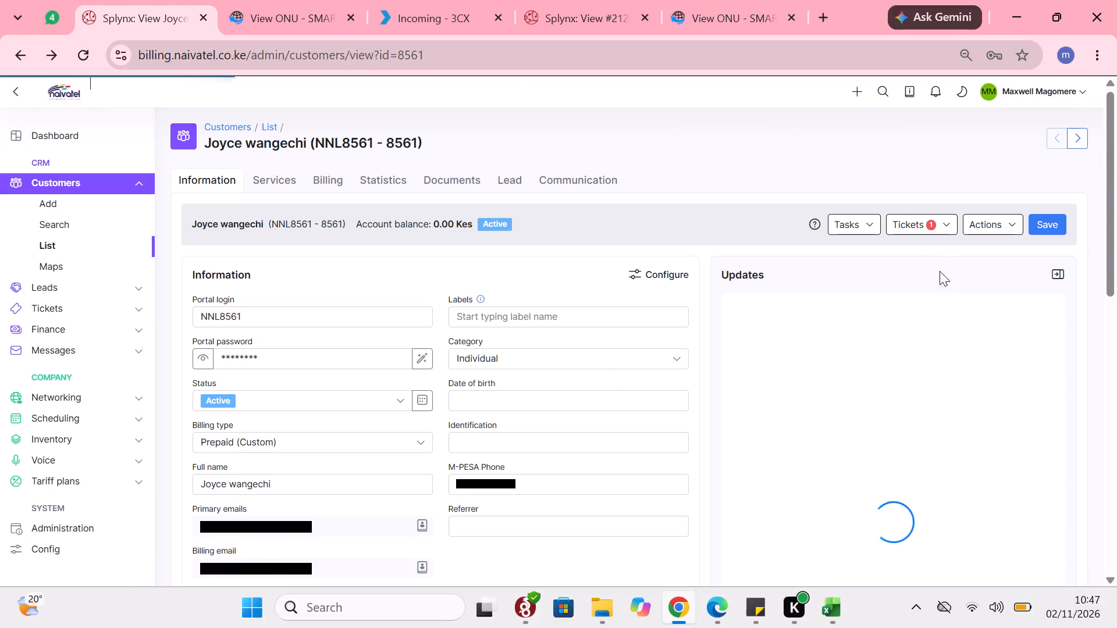
{"action": "left_click", "coordinate": [912, 229]}
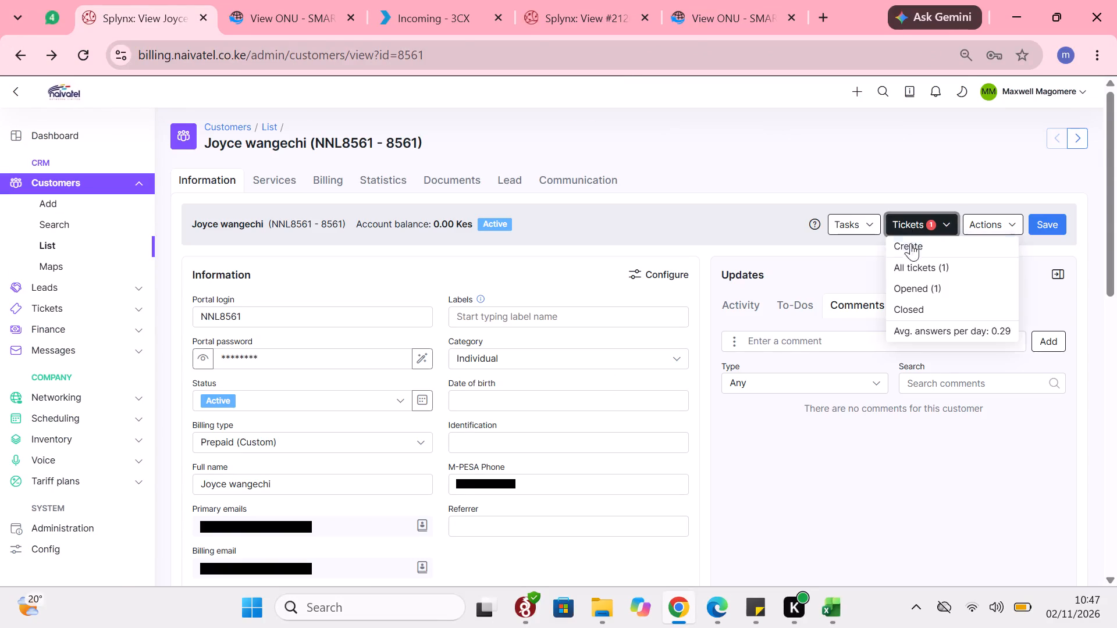
{"action": "left_click", "coordinate": [911, 250]}
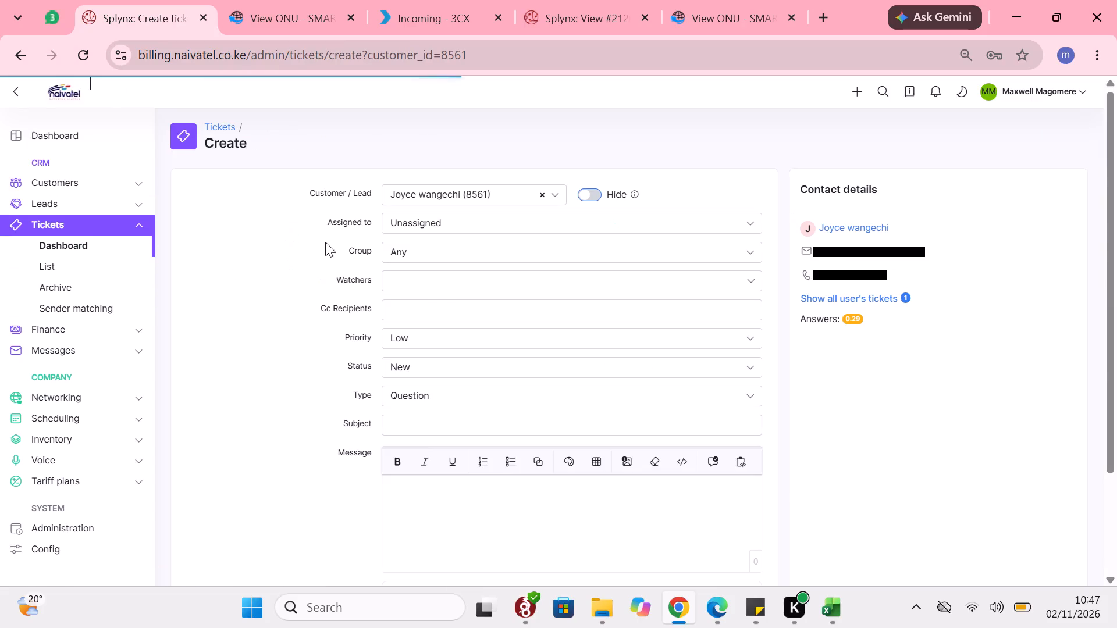
{"action": "left_click", "coordinate": [406, 230]}
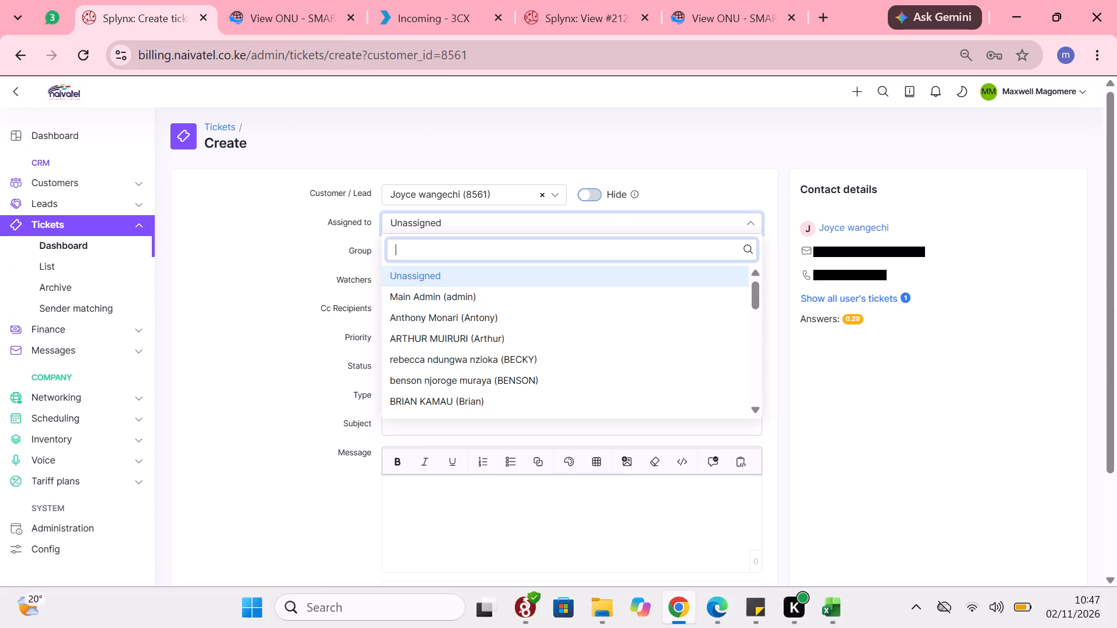
{"action": "type", "text": "mar"}
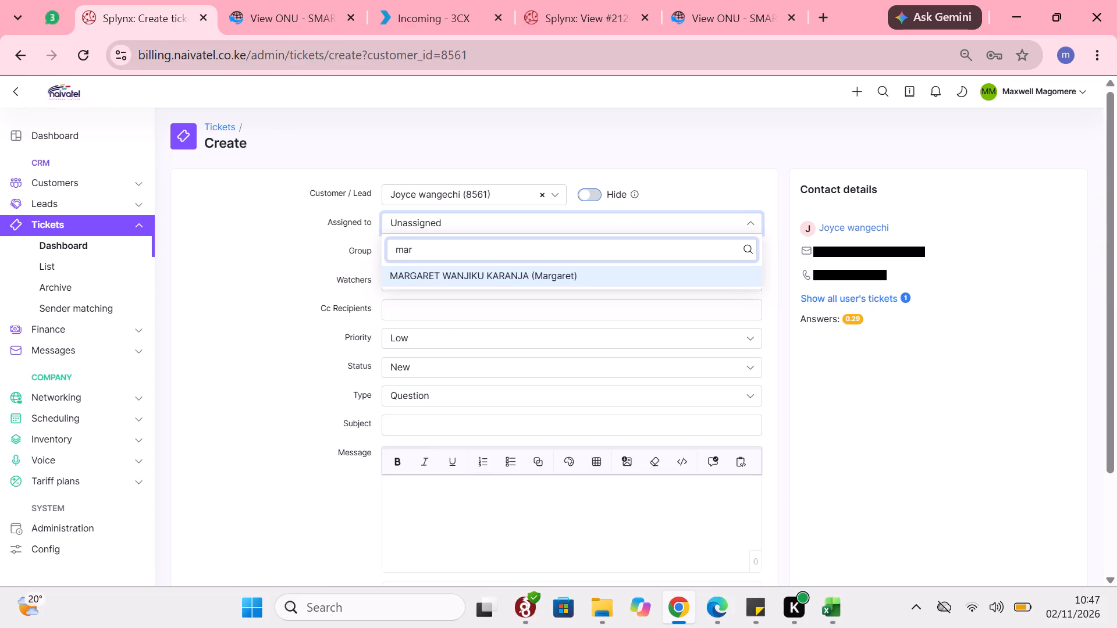
{"action": "left_click", "coordinate": [436, 273]}
{"action": "left_click", "coordinate": [258, 284]}
Open the watchers selection of the new ticket.
{"action": "left_click", "coordinate": [398, 284]}
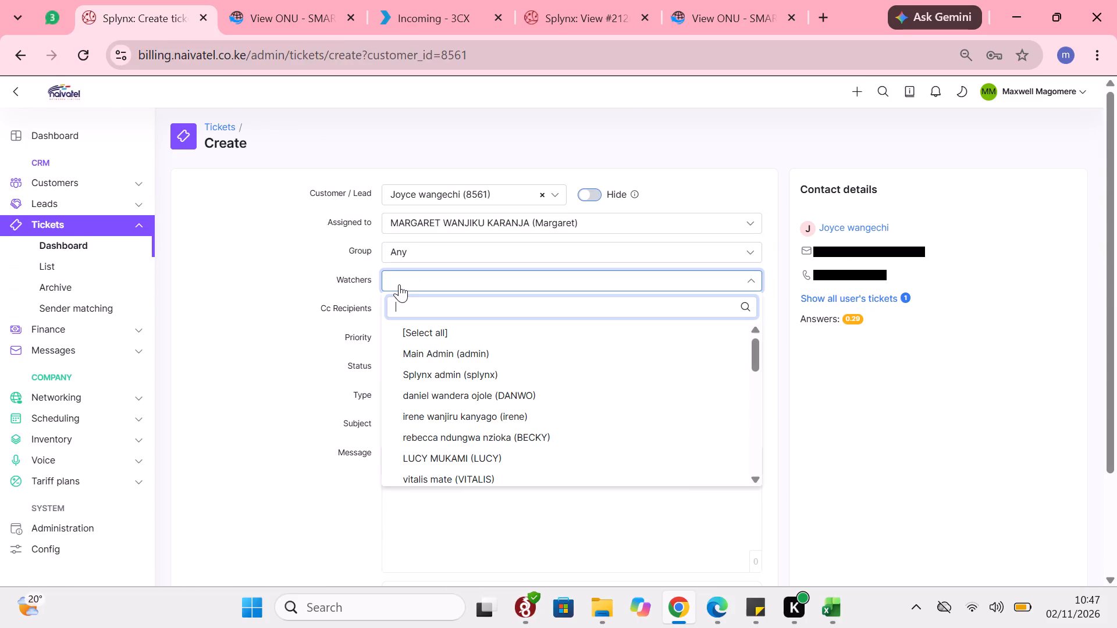
Add staff member Maxwell as the ticket's watcher, with priority Urgent and type Problem.
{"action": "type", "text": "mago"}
{"action": "left_click", "coordinate": [440, 355]}
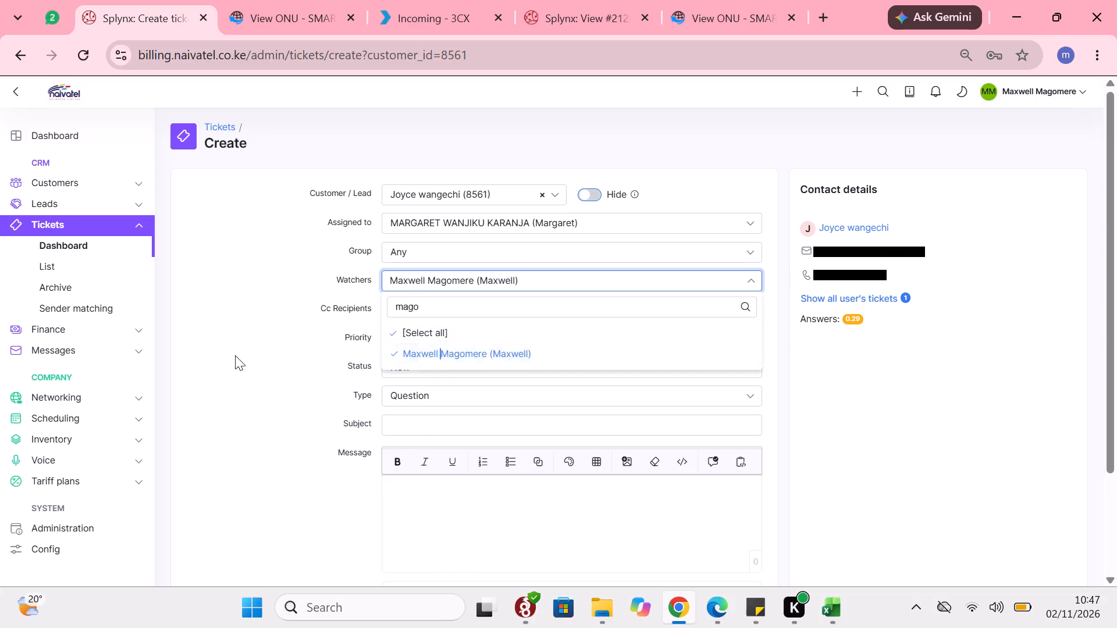
{"action": "left_click", "coordinate": [235, 355]}
{"action": "left_click", "coordinate": [428, 325]}
{"action": "left_click", "coordinate": [428, 341]}
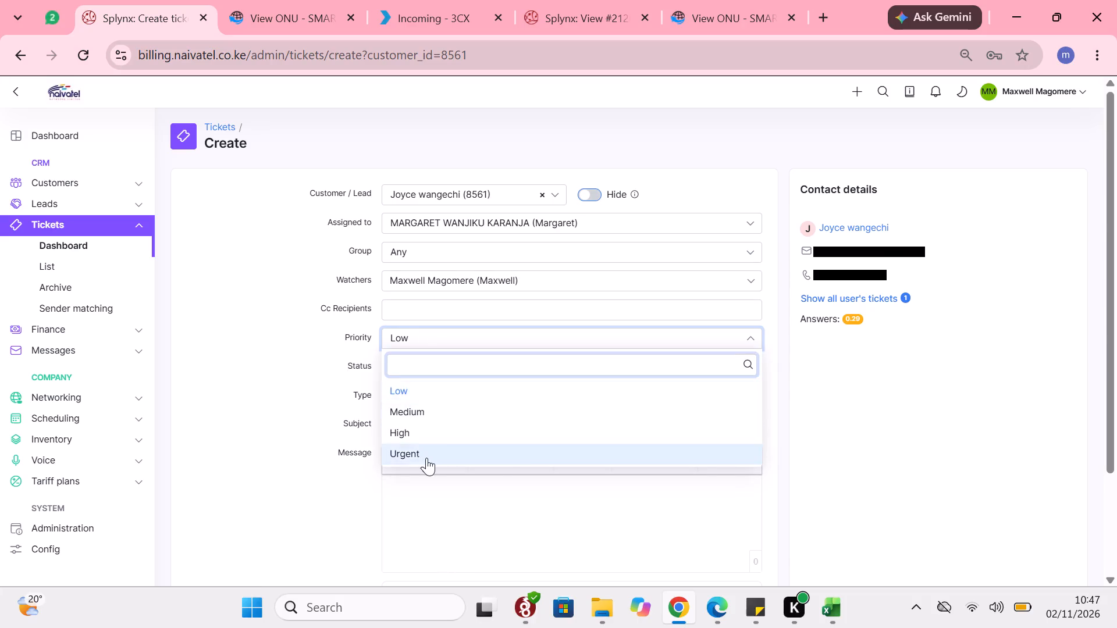
{"action": "left_click", "coordinate": [428, 459]}
{"action": "left_click", "coordinate": [426, 394]}
{"action": "left_click", "coordinate": [418, 306]}
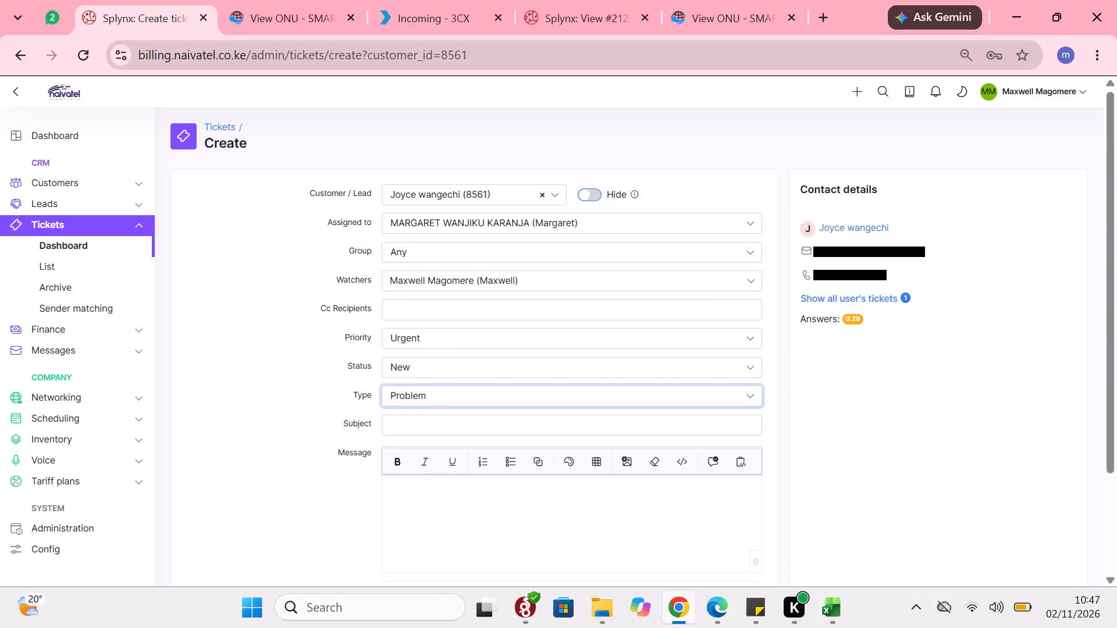
{"action": "left_click", "coordinate": [422, 421]}
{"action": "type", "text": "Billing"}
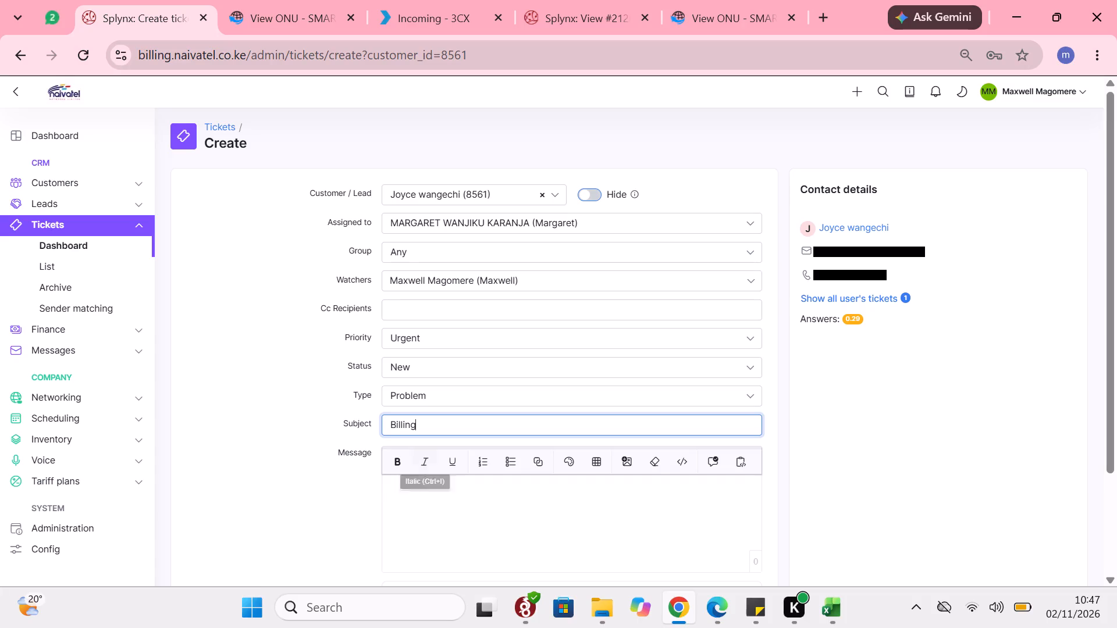
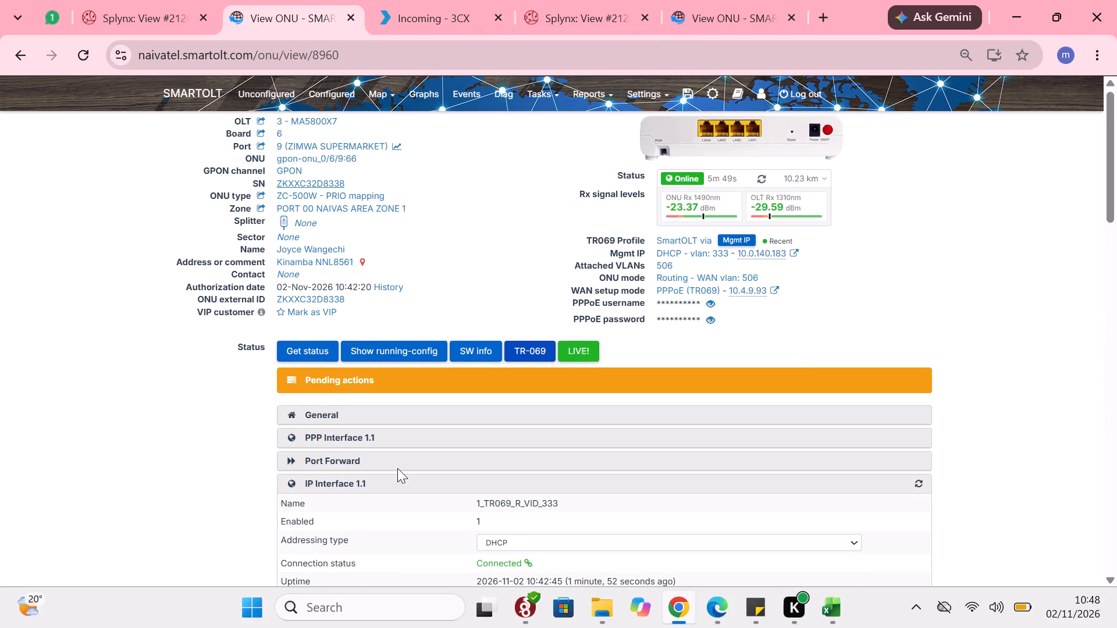
Return from the ONU view and the billing ticket to the customer's Splynx record and open their location map.
{"action": "scroll", "coordinate": [399, 468], "scroll_direction": "up", "scroll_amount": 3}
{"action": "left_click", "coordinate": [143, 8]}
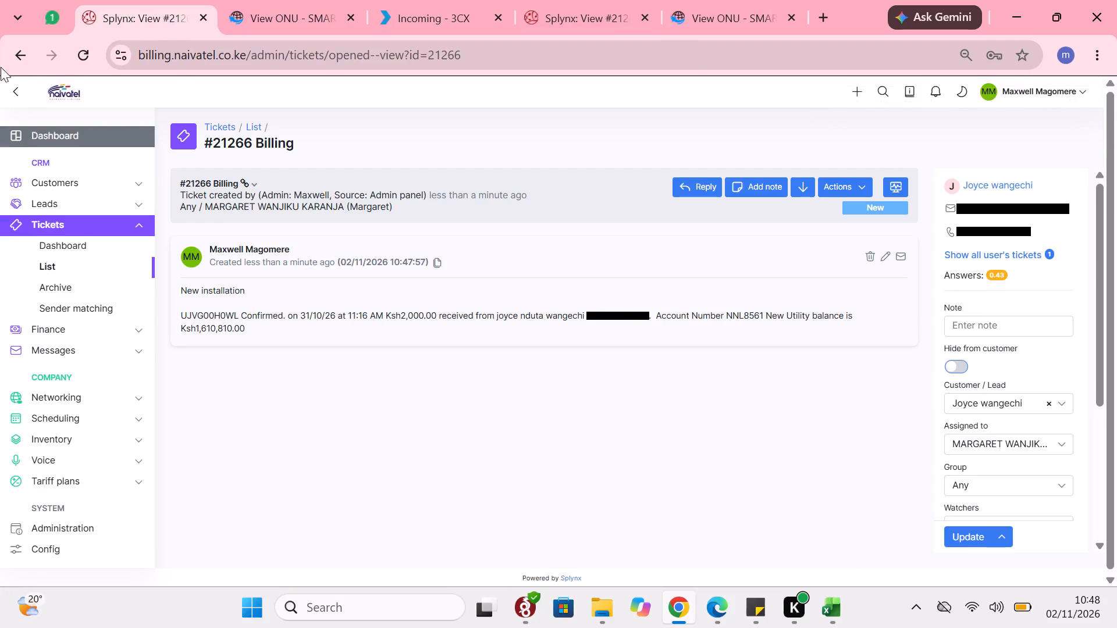
{"action": "left_click", "coordinate": [24, 53]}
{"action": "left_click", "coordinate": [24, 53]}
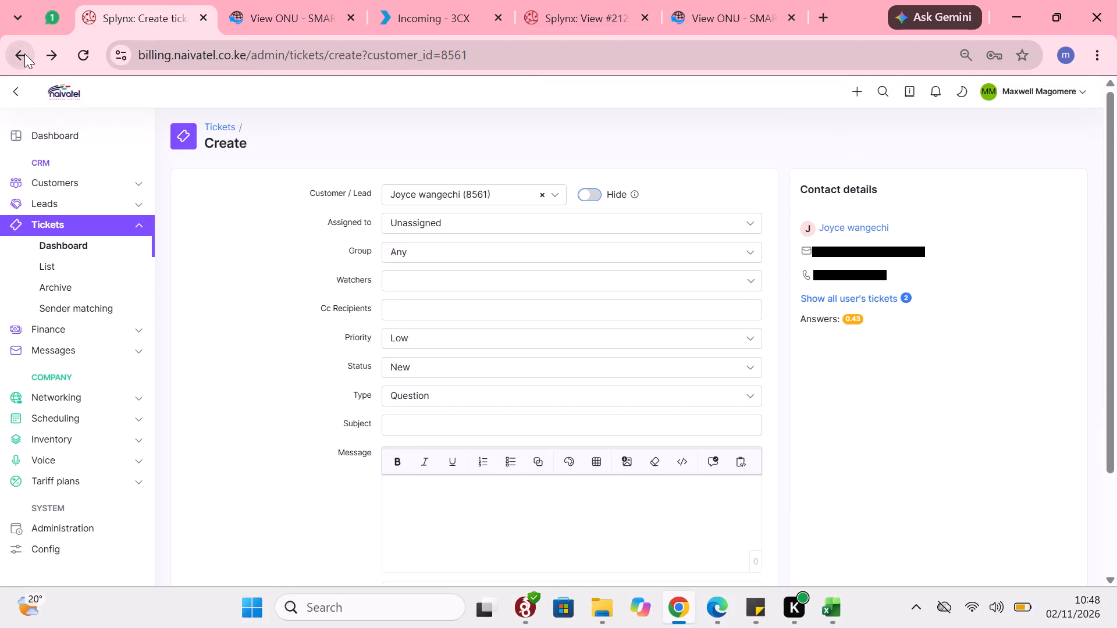
{"action": "scroll", "coordinate": [311, 256], "scroll_direction": "down", "scroll_amount": 9}
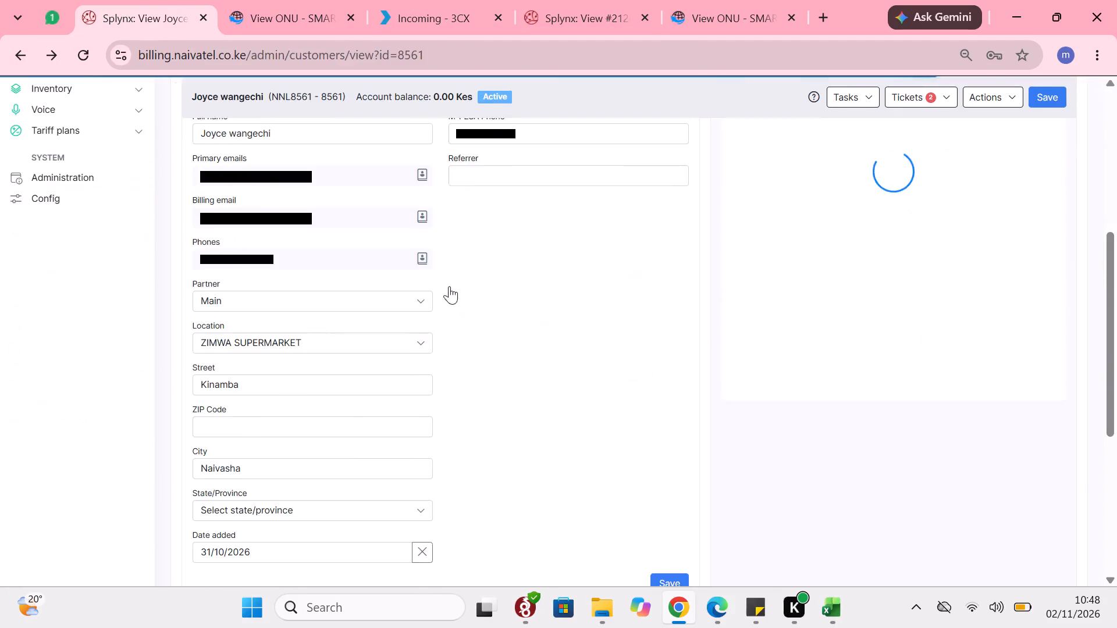
{"action": "scroll", "coordinate": [450, 302], "scroll_direction": "down", "scroll_amount": 10}
{"action": "left_click", "coordinate": [658, 338]}
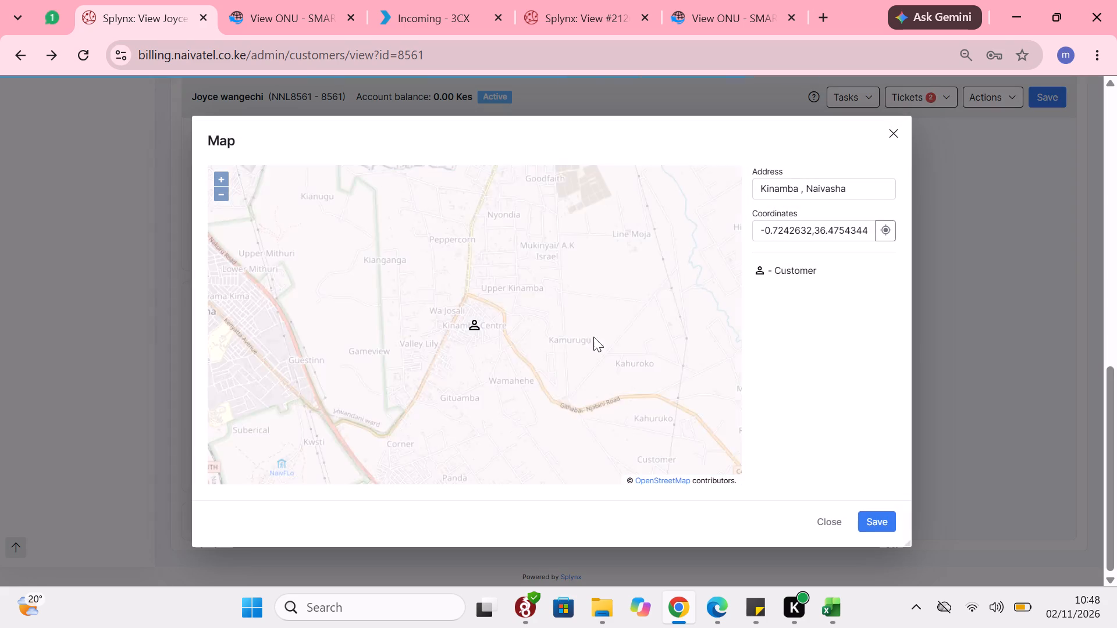
Set the latitude in the customer's map coordinates to -0.723629.
{"action": "scroll", "coordinate": [645, 437], "scroll_direction": "down", "scroll_amount": 4}
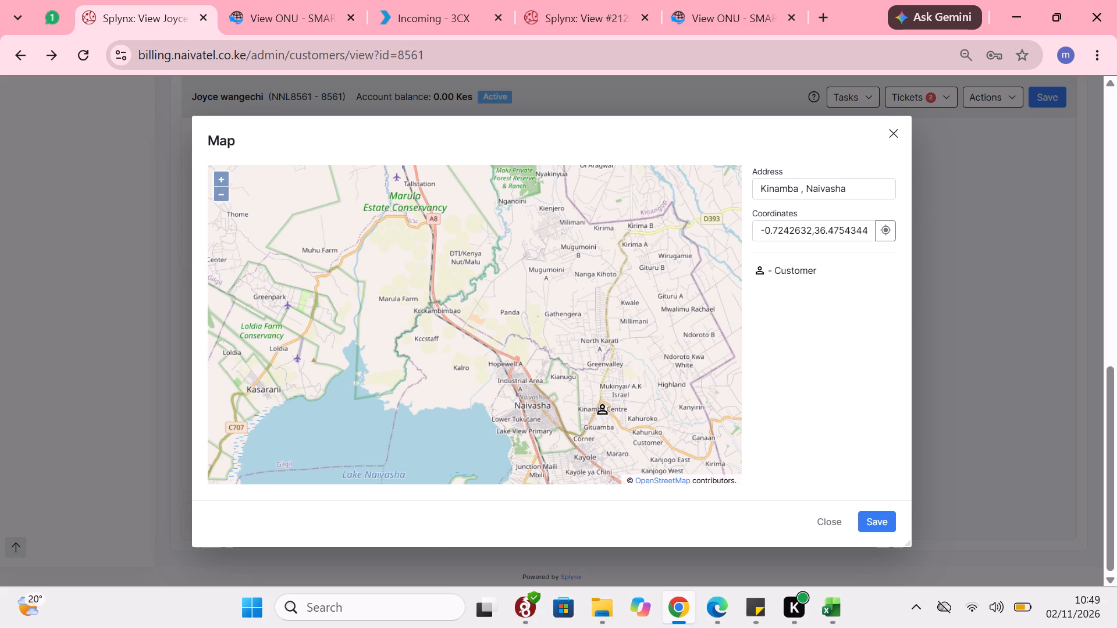
{"action": "left_click_drag", "start_coordinate": [778, 228], "coordinate": [810, 226]}
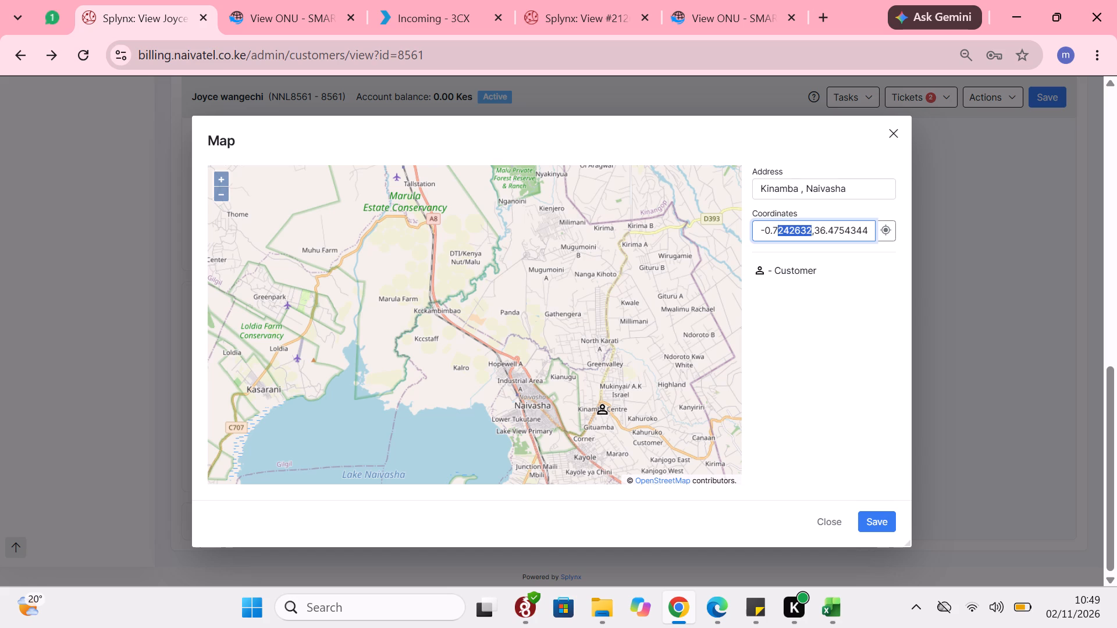
{"action": "key", "text": "3"}
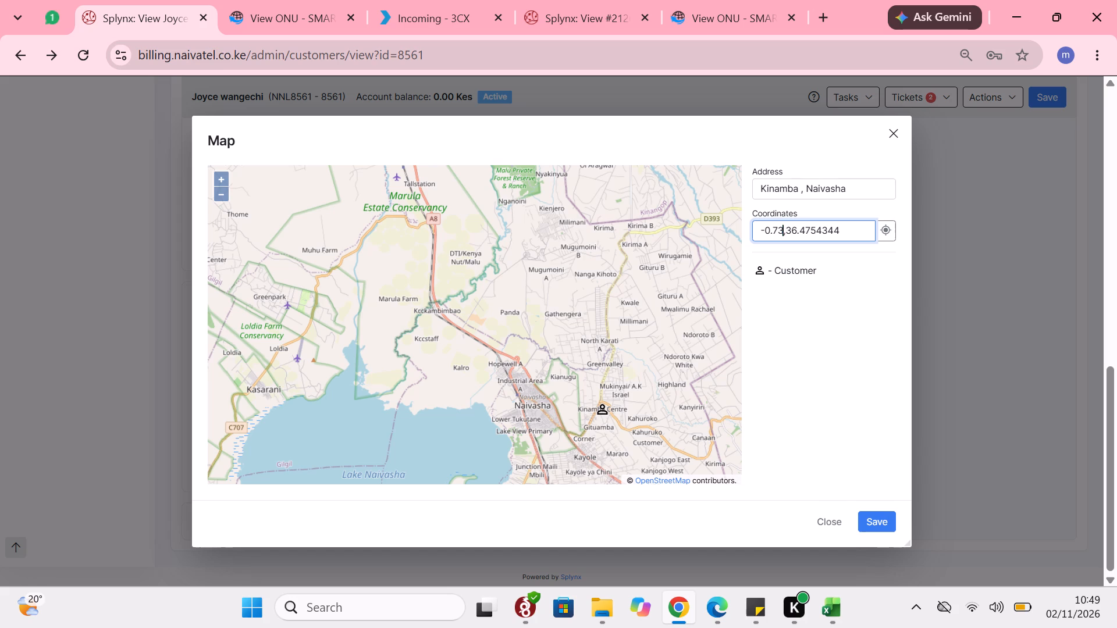
{"action": "key", "text": "BackSpace"}
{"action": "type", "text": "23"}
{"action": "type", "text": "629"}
{"action": "left_click_drag", "start_coordinate": [834, 229], "coordinate": [861, 229]}
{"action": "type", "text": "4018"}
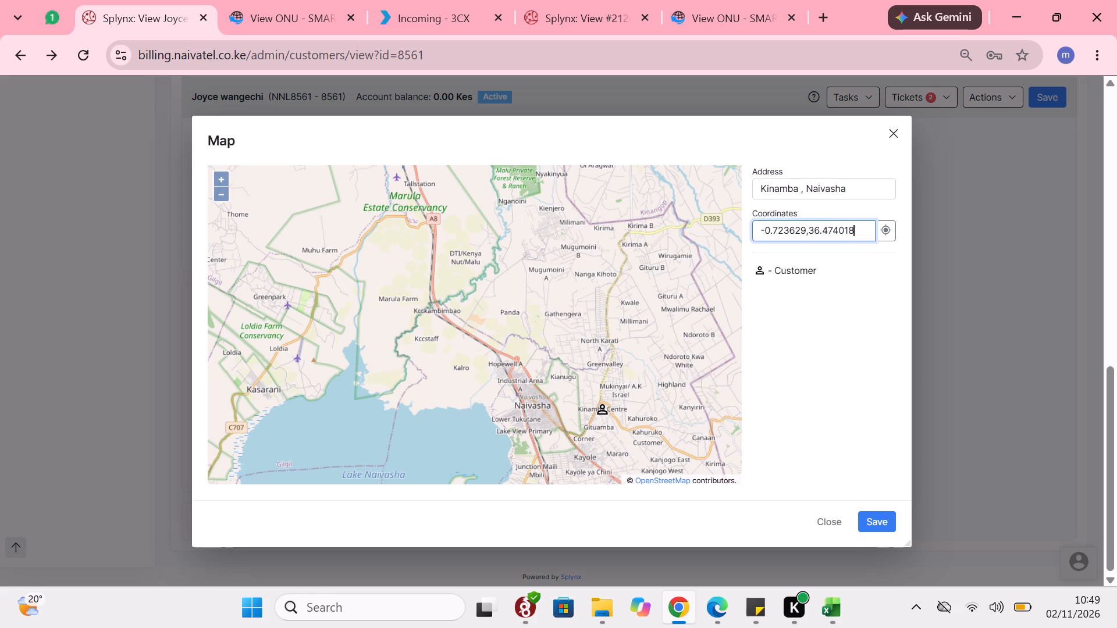